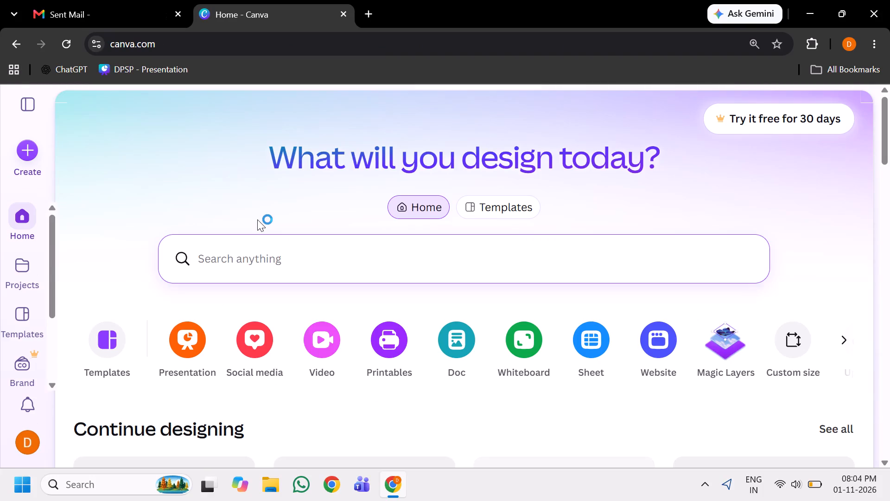
Search the designs and templates for "resume".
left_click(265, 265)
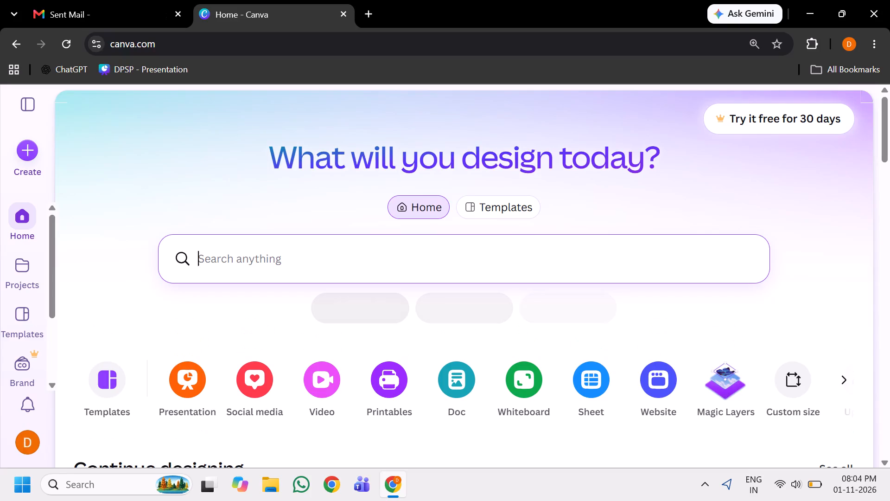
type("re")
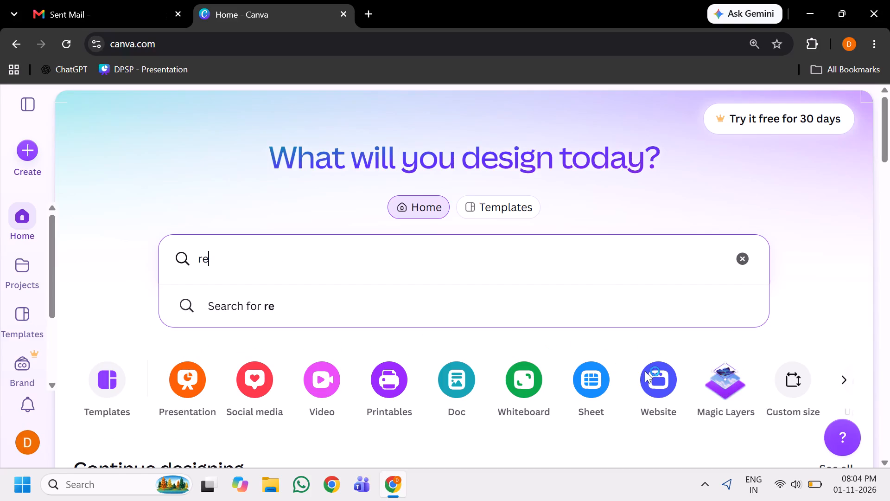
scroll(638, 371, "down", 2)
scroll(886, 345, "down", 3)
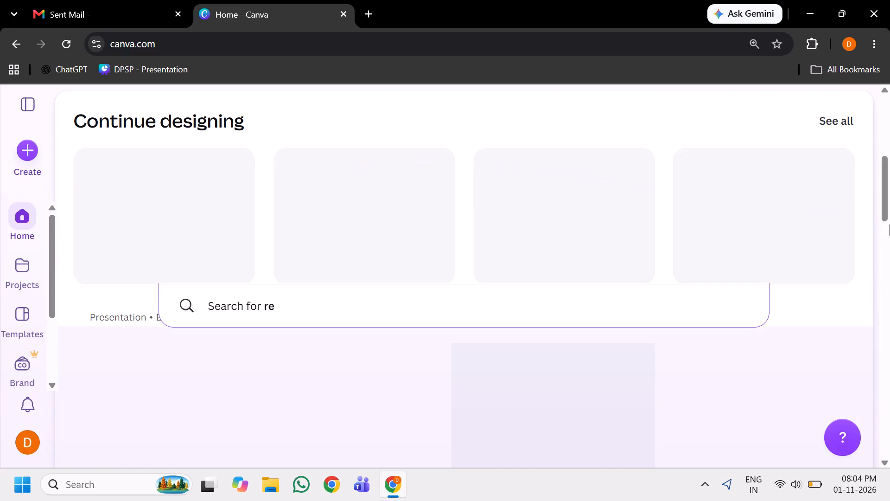
scroll(554, 301, "up", 3)
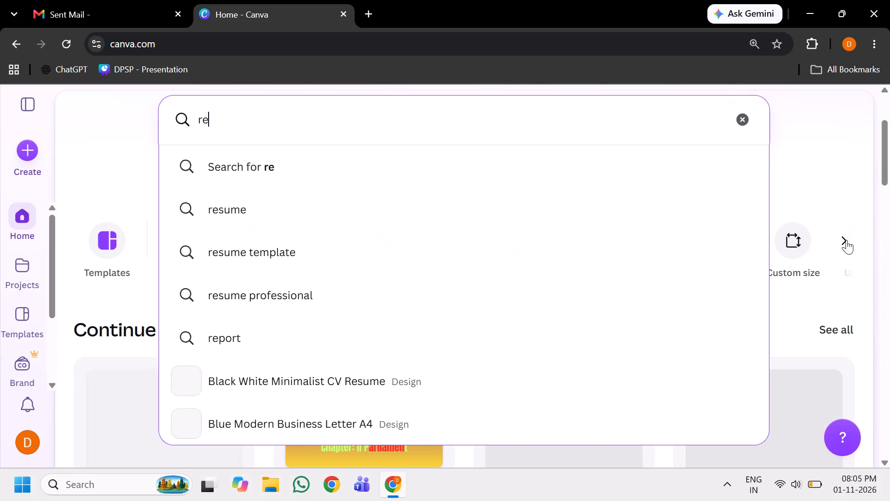
left_click(228, 207)
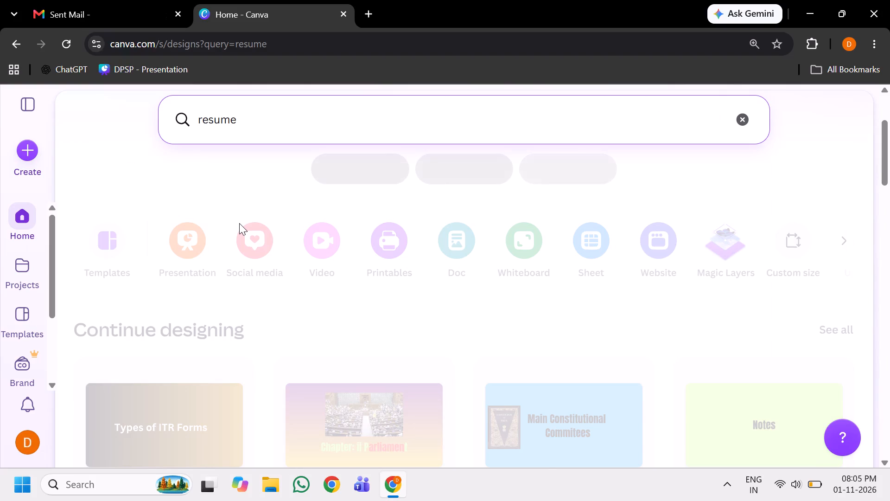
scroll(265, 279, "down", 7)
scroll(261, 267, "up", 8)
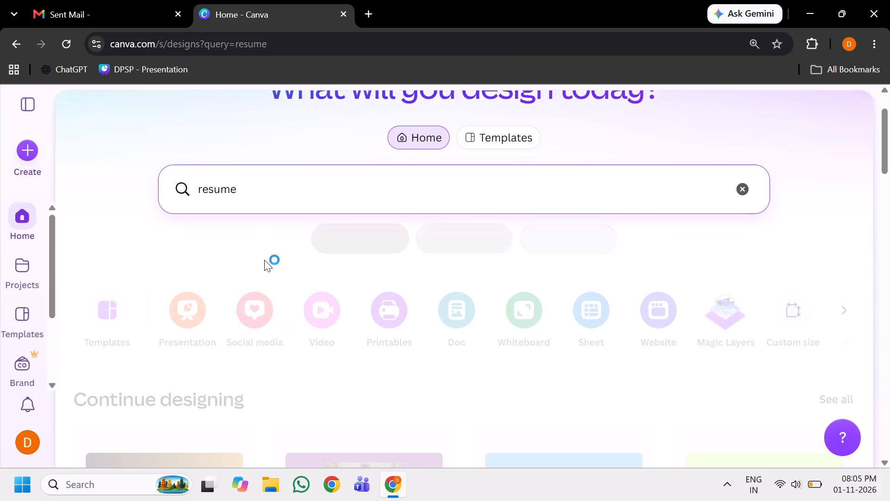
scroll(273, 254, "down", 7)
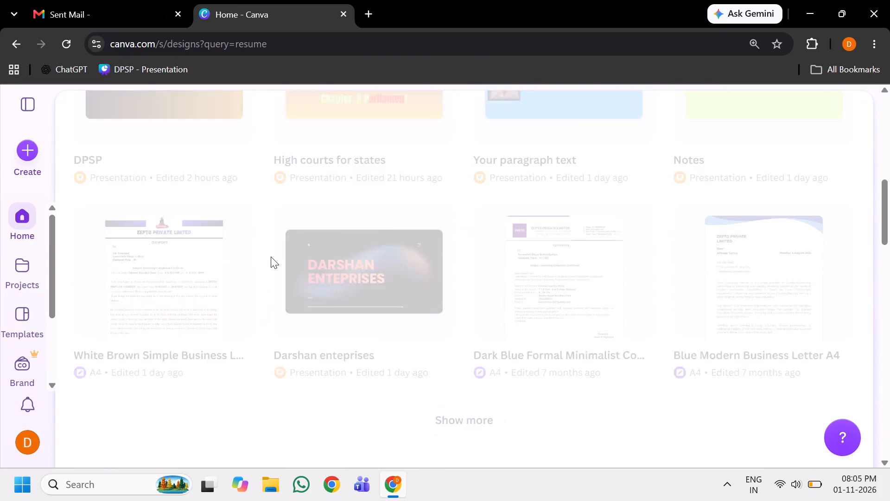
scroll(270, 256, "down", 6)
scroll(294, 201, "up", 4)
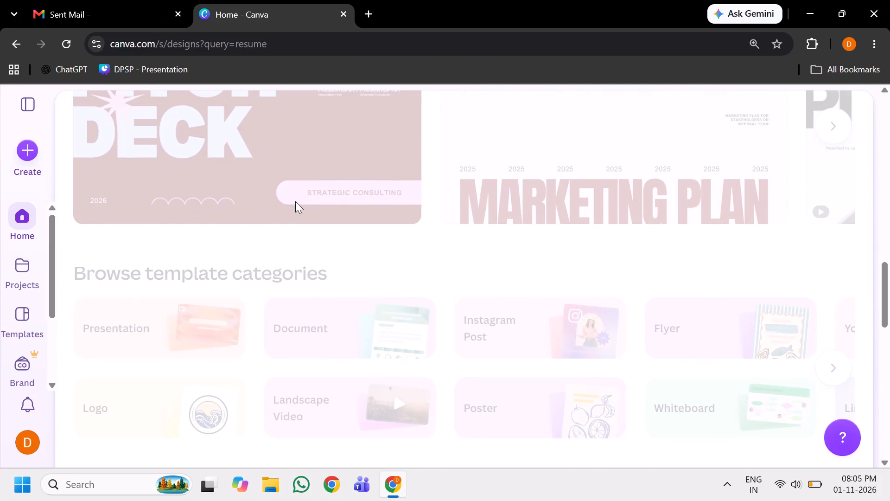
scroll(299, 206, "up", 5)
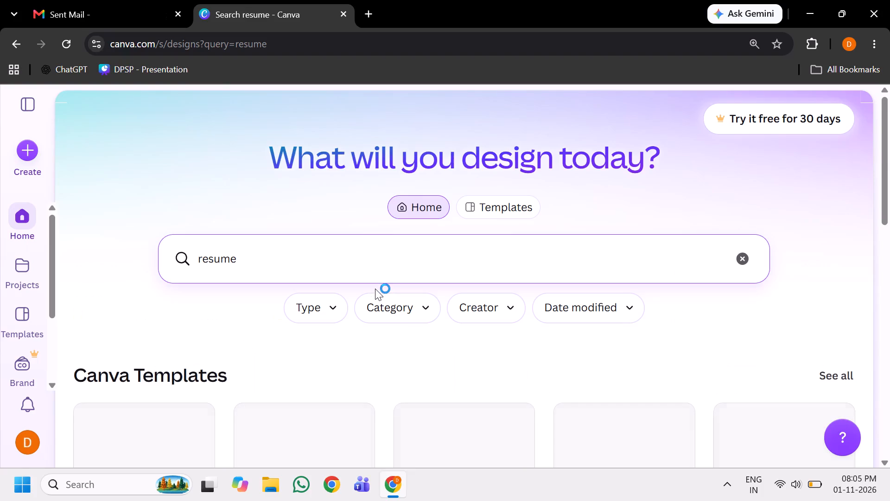
Look through the resume search results, covering both the Canva Templates and the existing Designs.
scroll(355, 272, "down", 3)
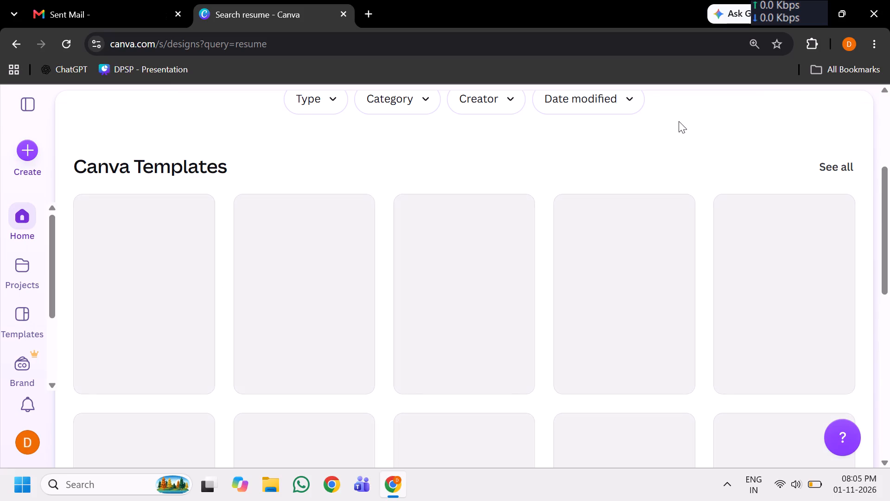
scroll(510, 212, "down", 7)
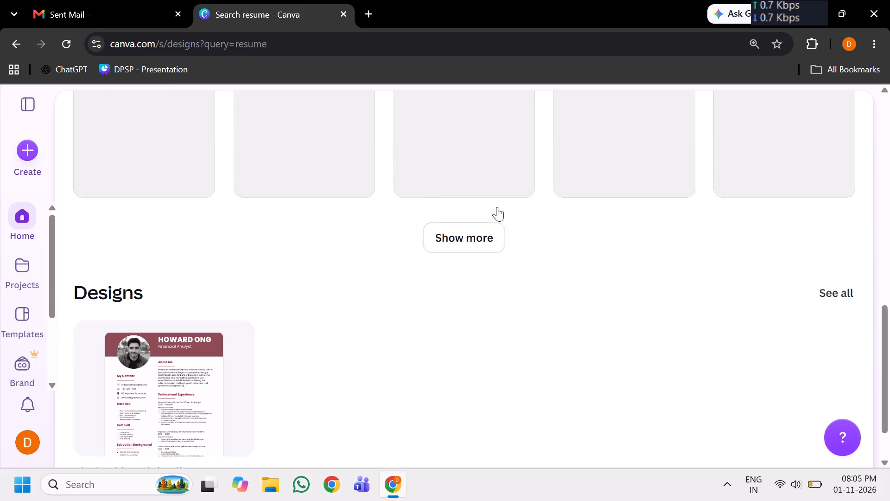
scroll(501, 206, "up", 3)
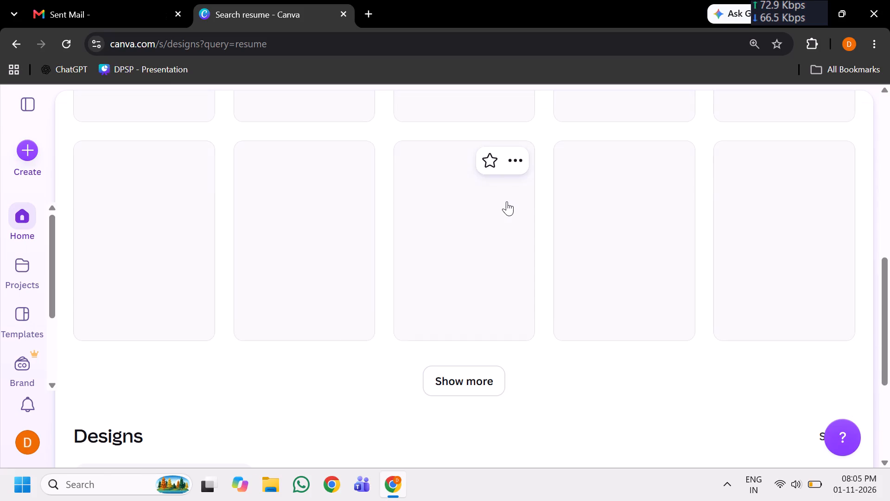
scroll(508, 214, "up", 4)
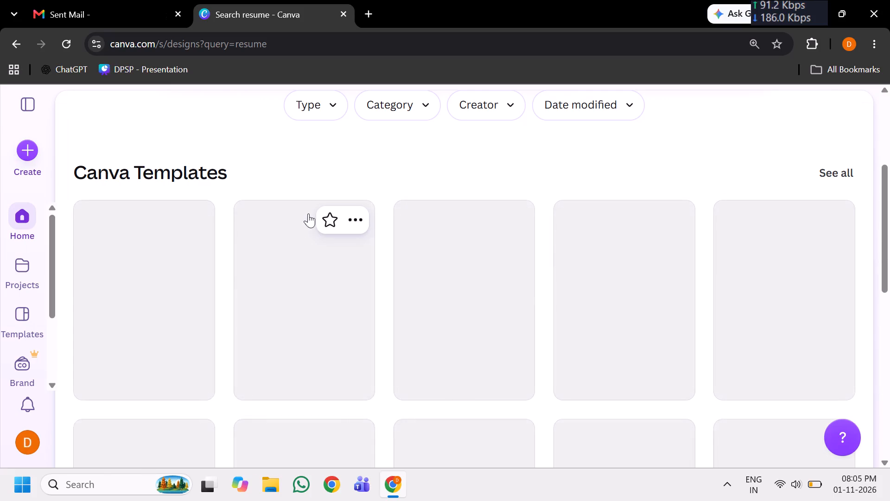
scroll(308, 213, "up", 3)
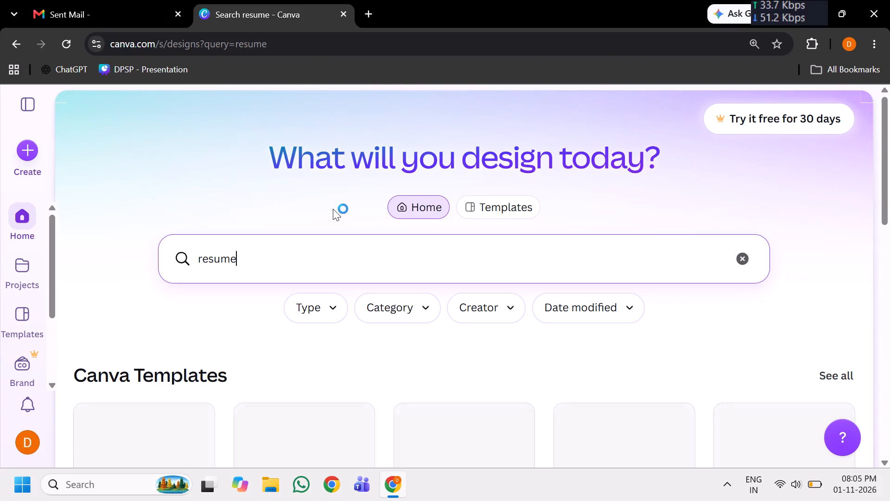
scroll(333, 209, "down", 10)
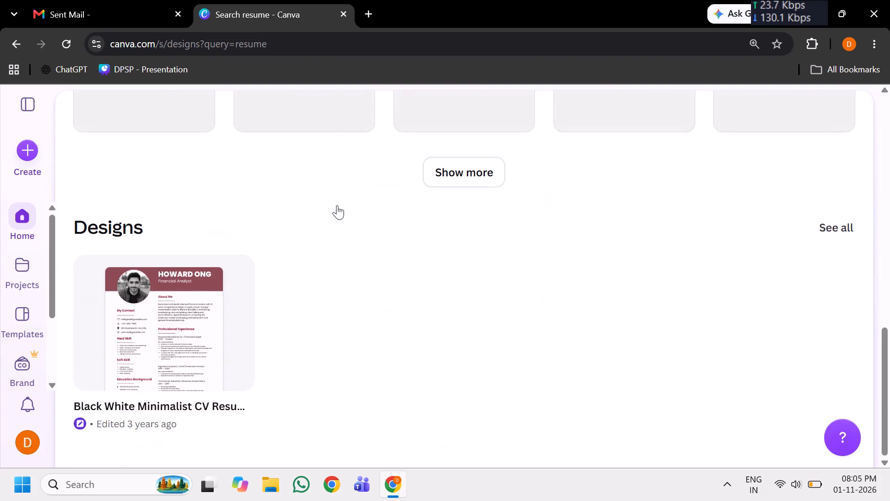
scroll(338, 204, "down", 4)
scroll(337, 204, "up", 10)
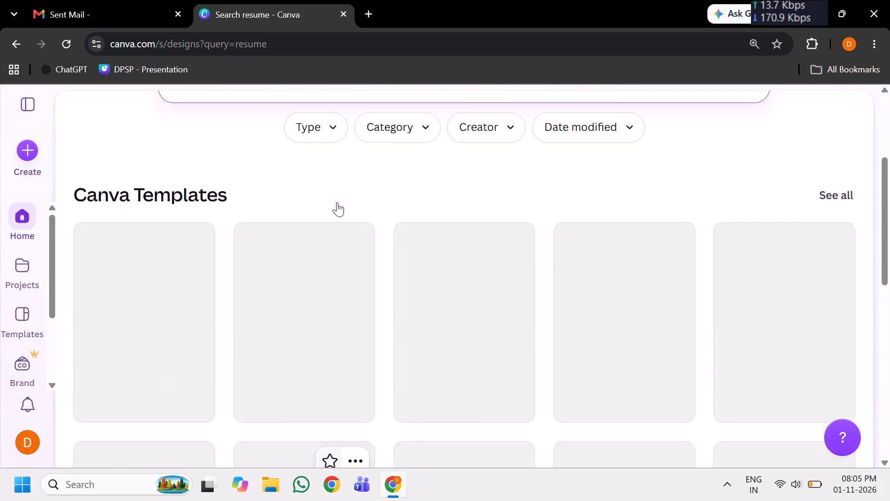
scroll(337, 202, "up", 4)
scroll(337, 202, "down", 8)
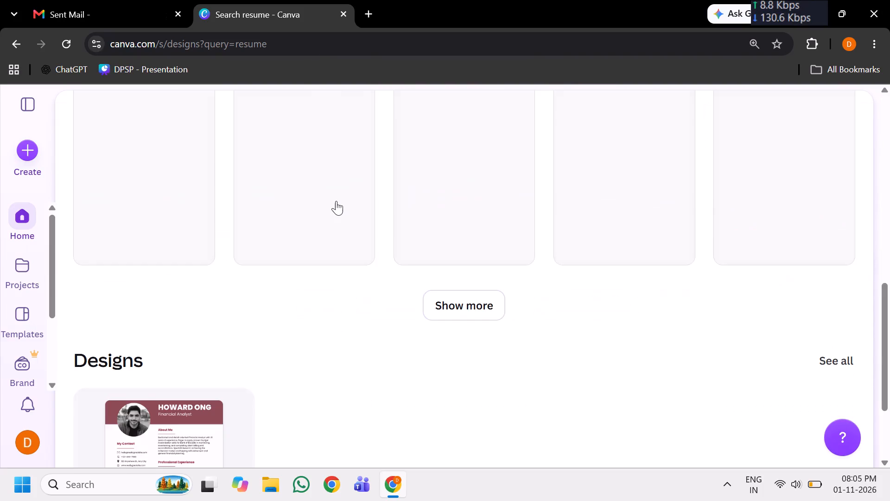
scroll(337, 200, "up", 12)
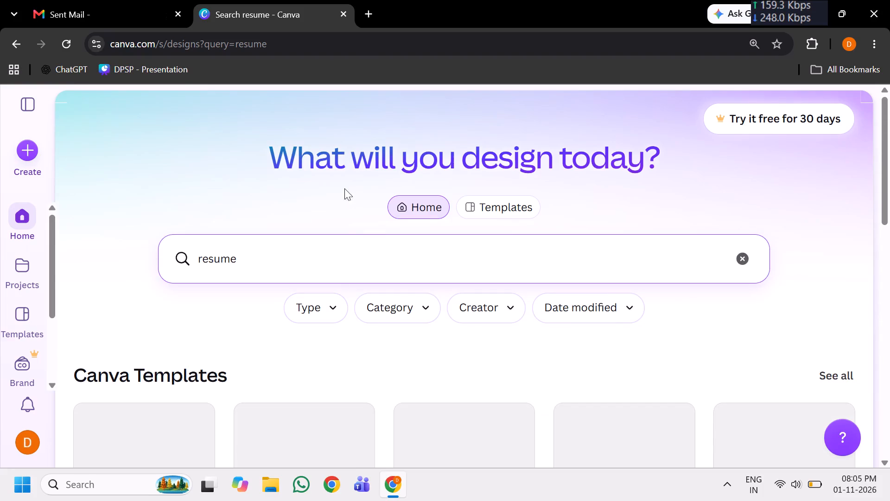
scroll(308, 294, "down", 7)
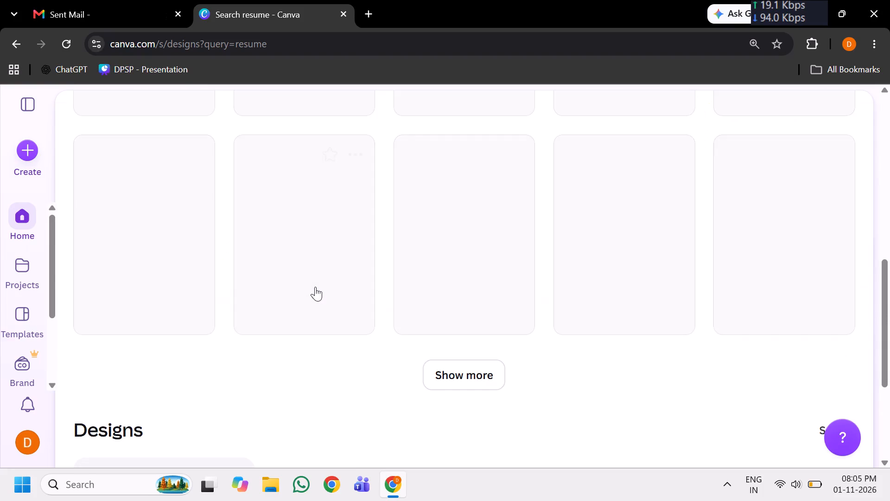
scroll(315, 286, "up", 7)
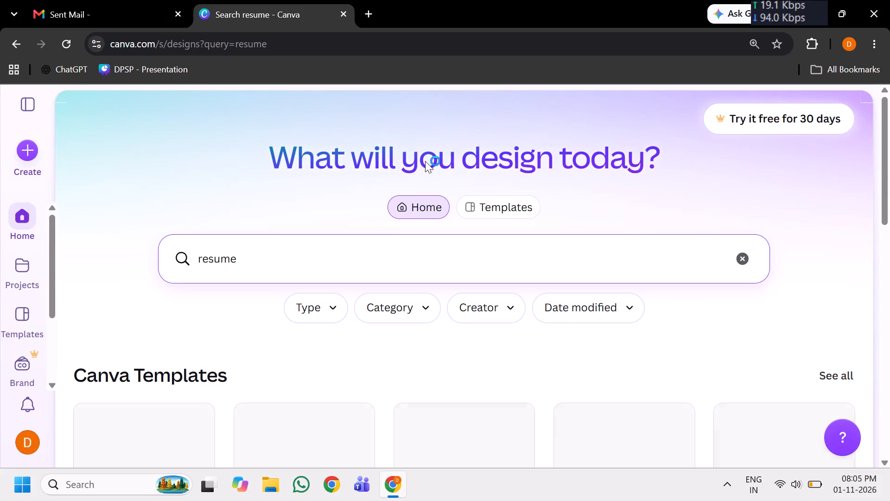
scroll(375, 310, "down", 5)
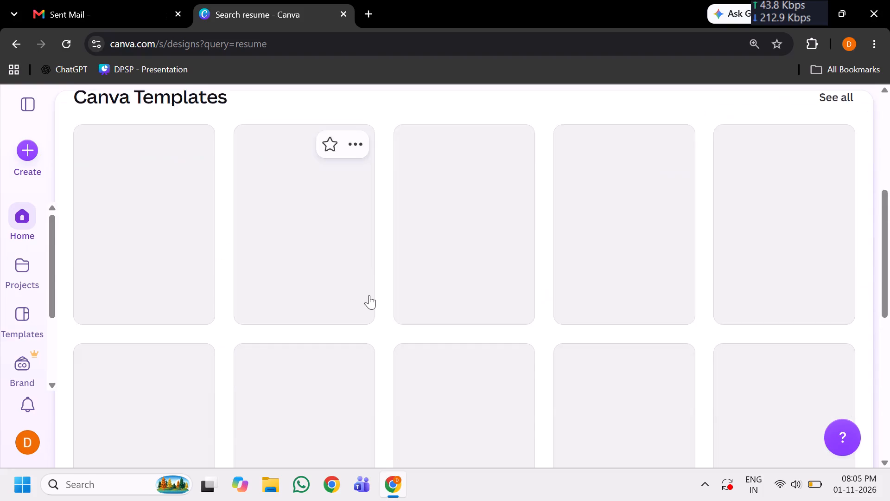
scroll(369, 295, "down", 2)
scroll(398, 282, "up", 3)
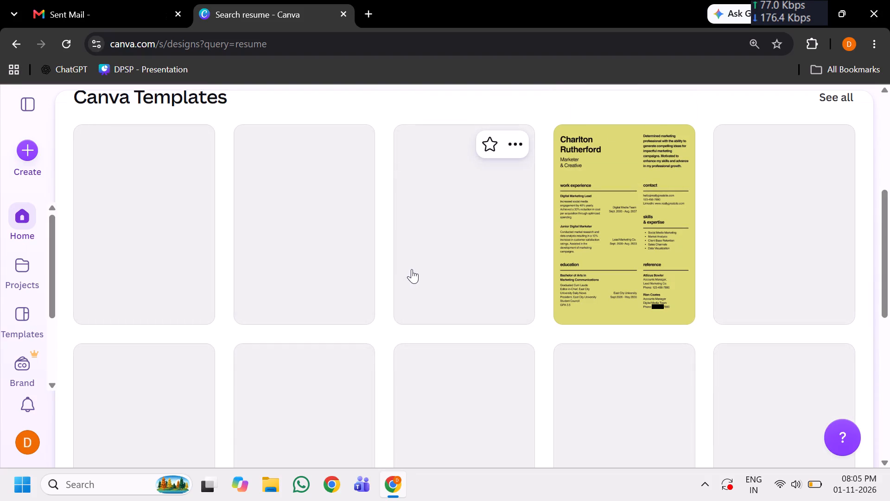
scroll(412, 269, "up", 7)
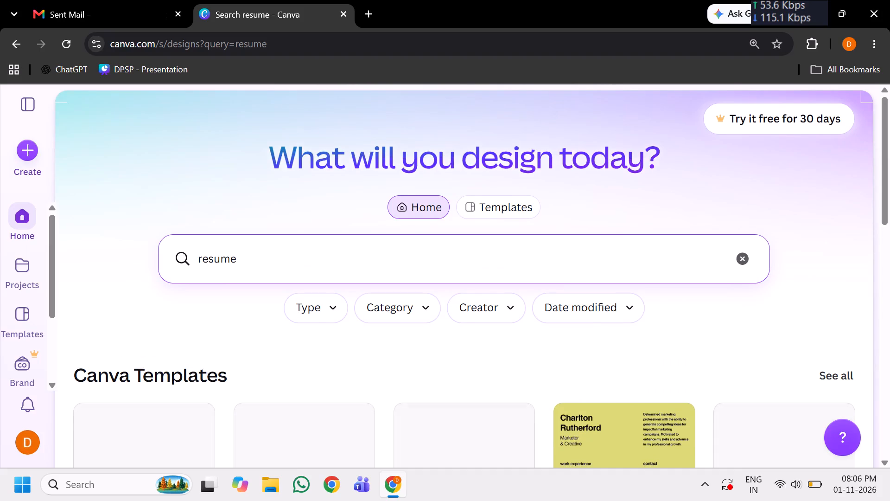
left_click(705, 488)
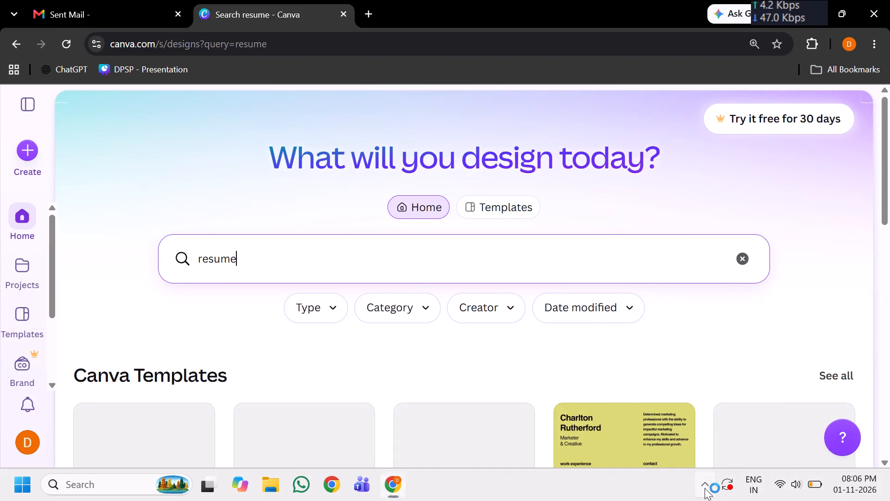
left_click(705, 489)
Check the resume results again, examining the template thumbnails under Canva Templates and the saved design below them.
scroll(421, 319, "down", 2)
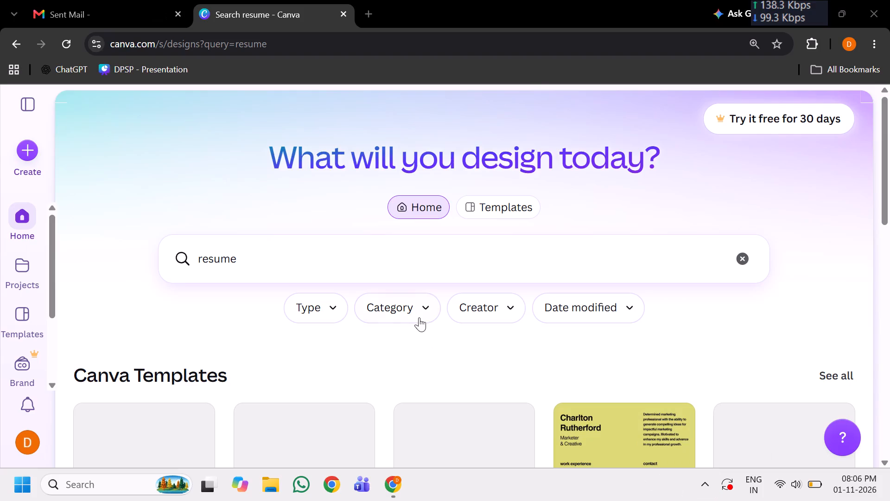
scroll(419, 317, "down", 6)
scroll(425, 296, "up", 7)
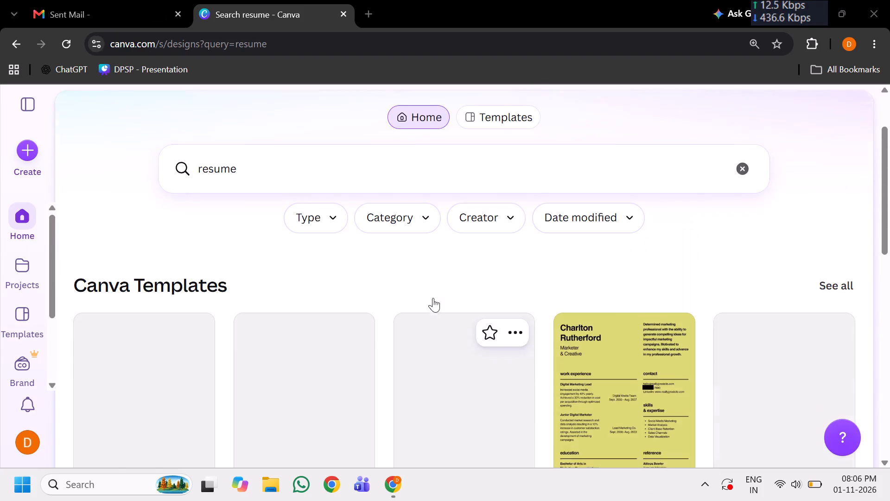
scroll(433, 297, "down", 9)
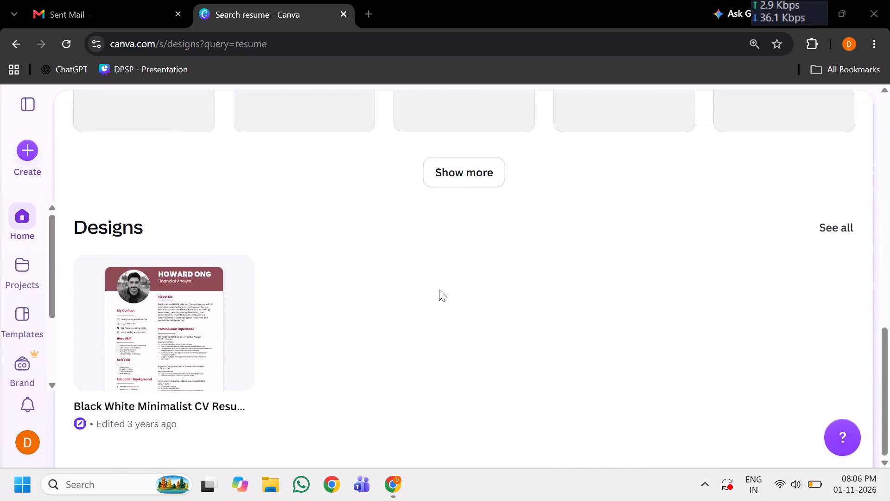
scroll(444, 289, "up", 3)
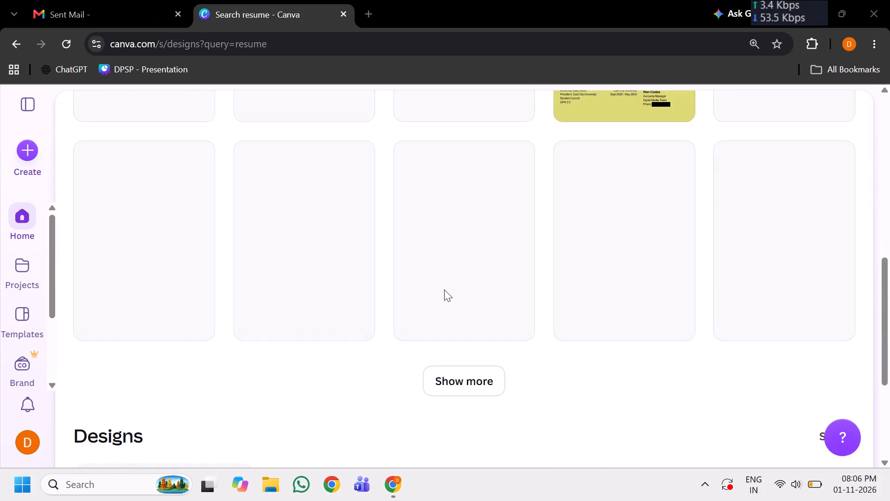
scroll(444, 289, "up", 4)
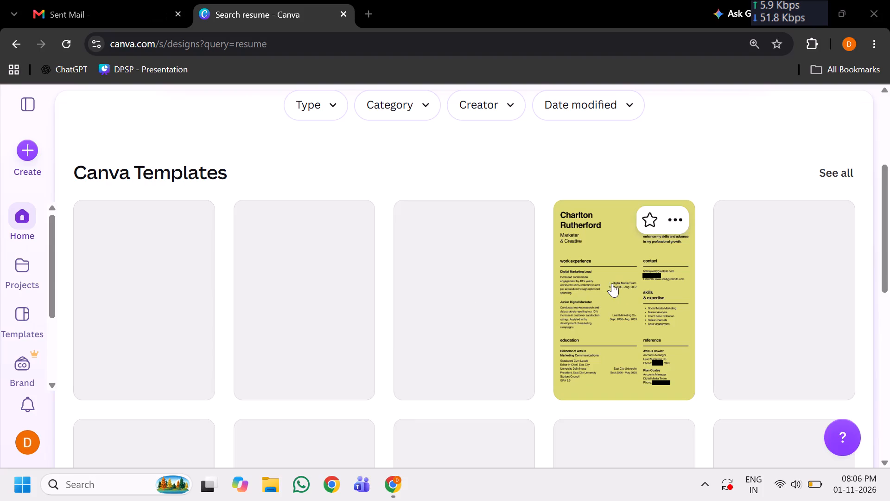
scroll(524, 289, "up", 3)
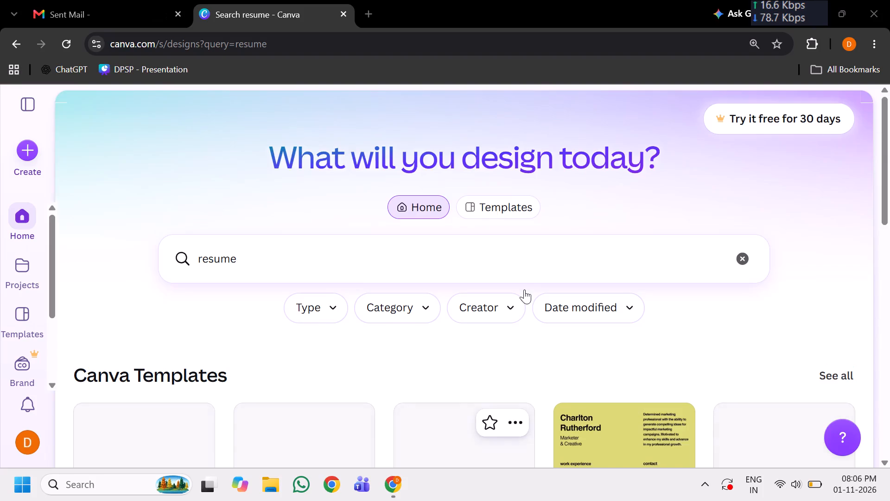
scroll(524, 289, "down", 9)
scroll(483, 279, "up", 9)
scroll(292, 186, "up", 1)
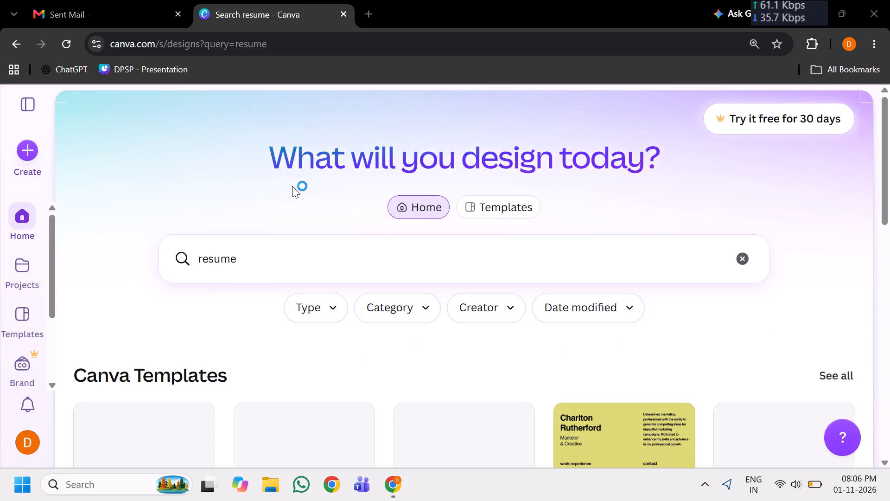
scroll(359, 307, "down", 5)
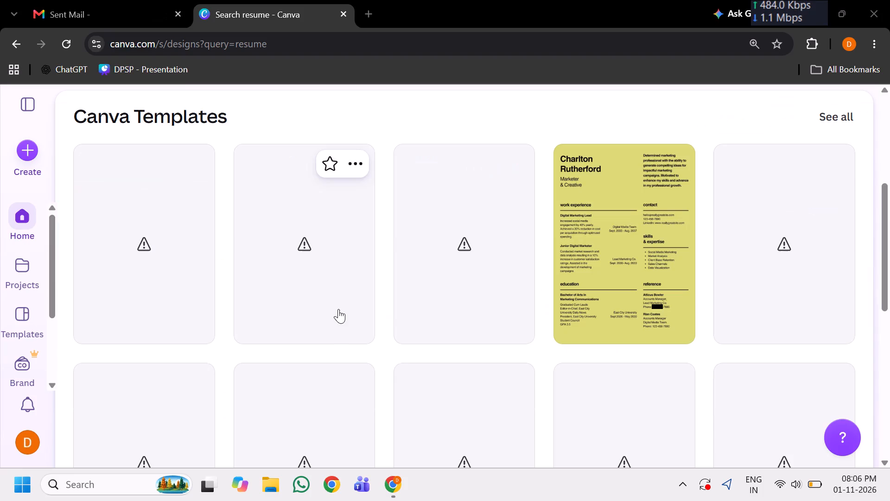
scroll(338, 308, "up", 6)
Reload the resume search results page.
left_click(61, 44)
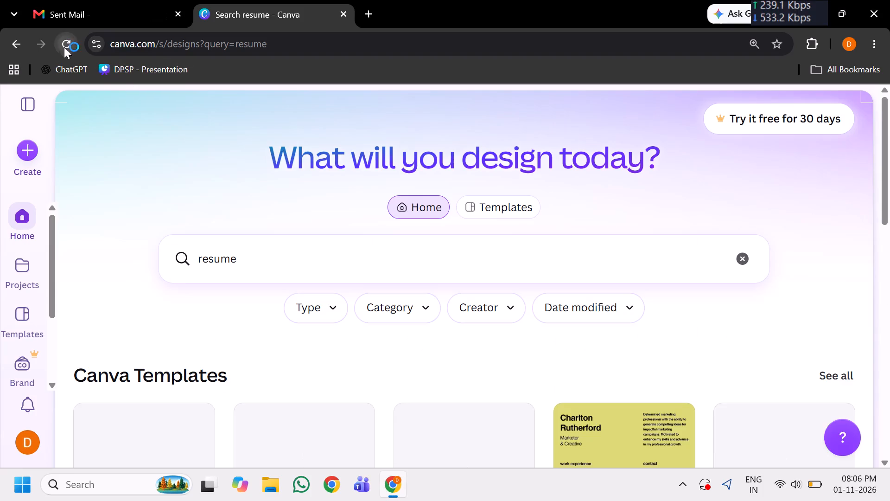
scroll(268, 190, "down", 9)
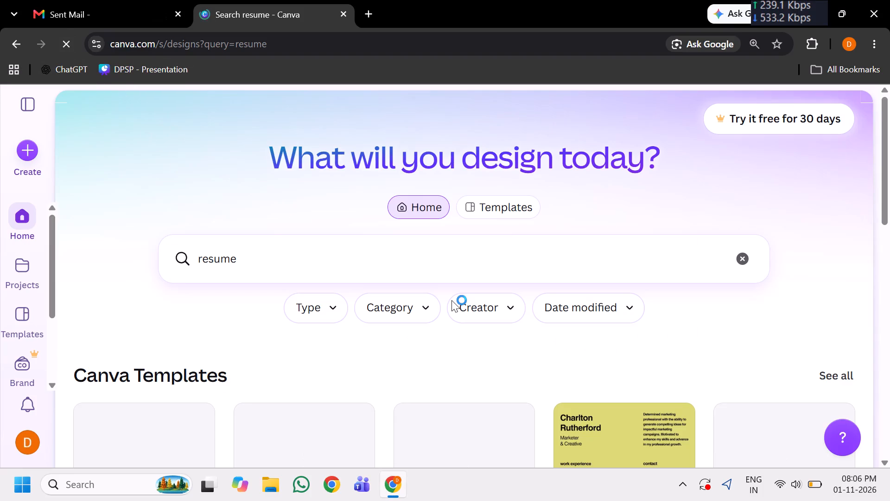
scroll(611, 339, "down", 4)
scroll(580, 321, "up", 5)
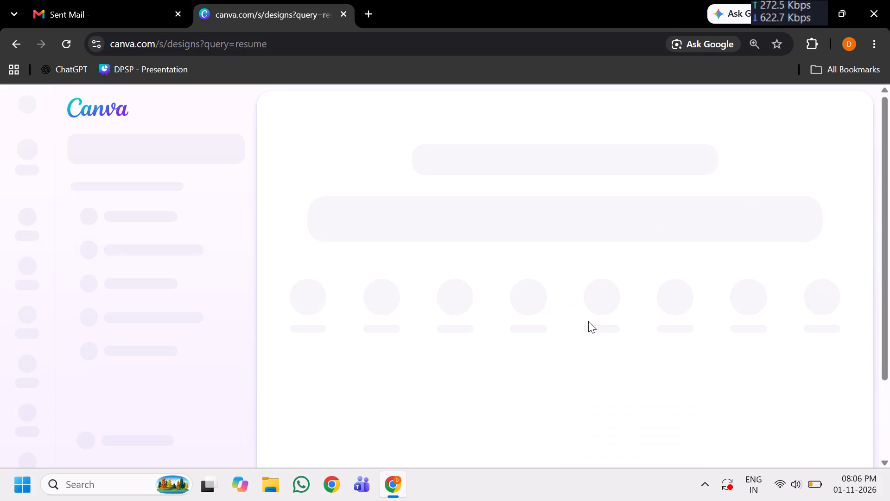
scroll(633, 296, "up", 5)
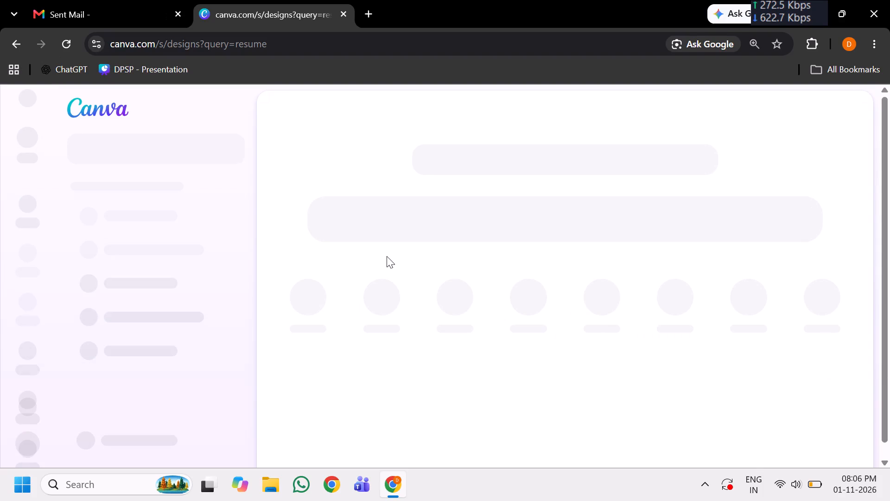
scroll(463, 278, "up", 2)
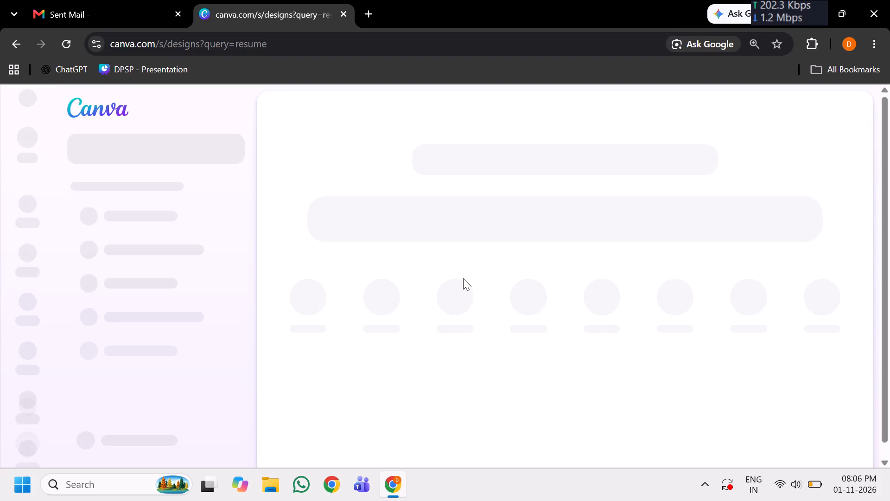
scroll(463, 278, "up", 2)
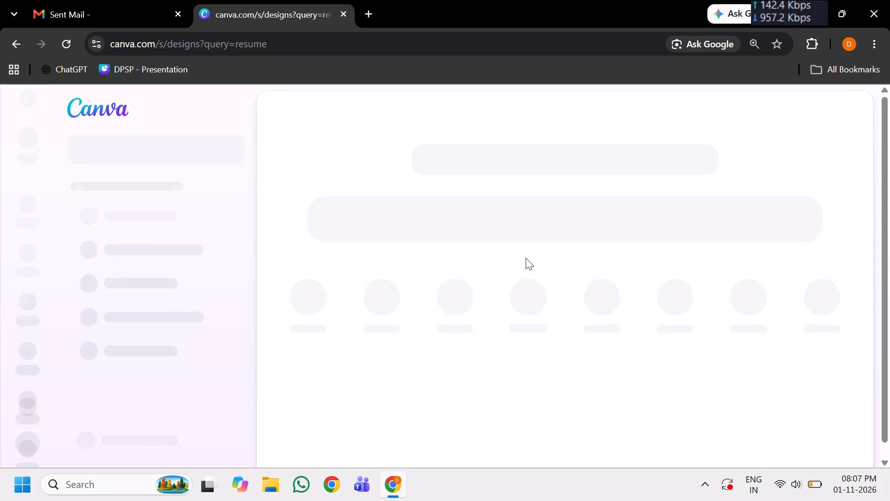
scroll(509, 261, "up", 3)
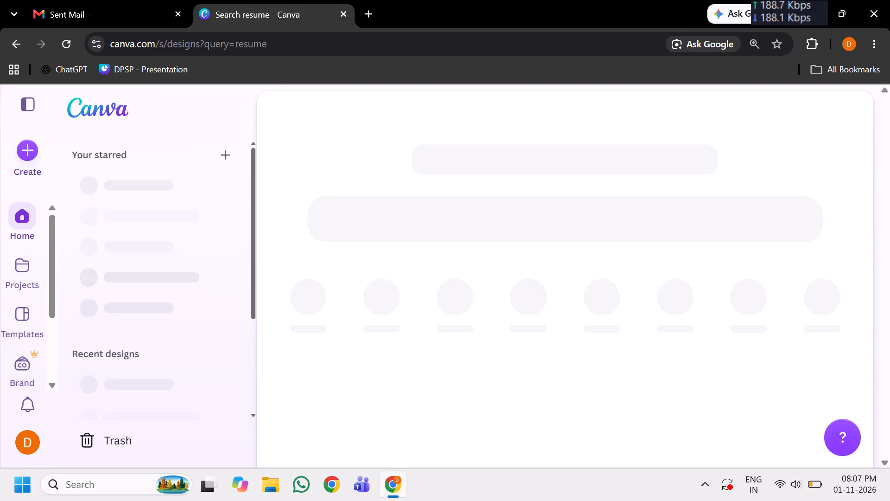
Browse the resume templates in the search results and open the Black and White Clean Professional A4 Resume template's details.
scroll(449, 254, "down", 5)
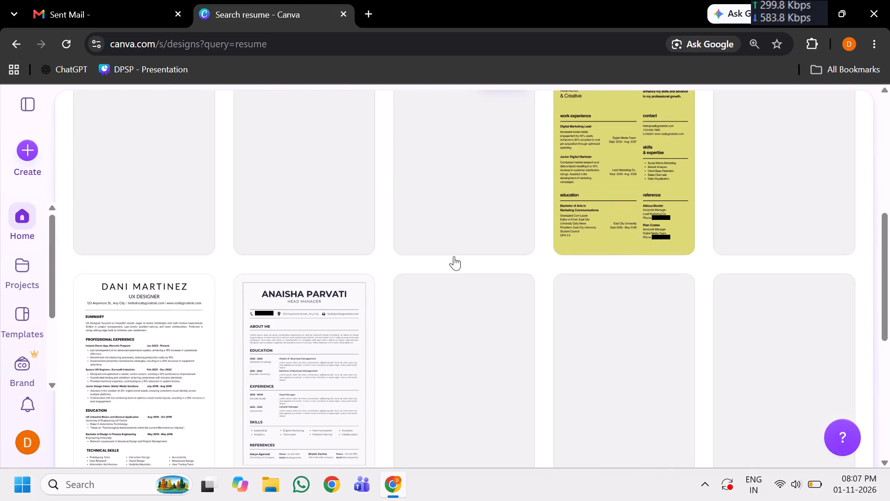
scroll(454, 256, "down", 1)
scroll(454, 256, "up", 3)
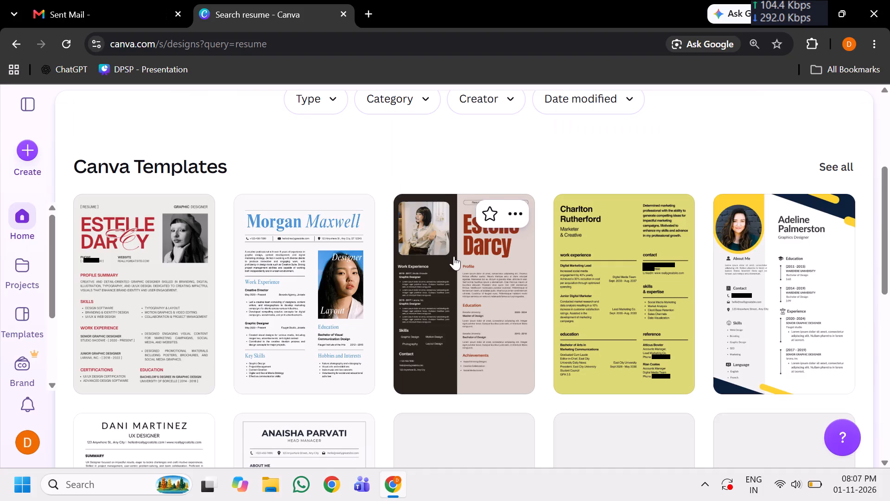
scroll(454, 257, "down", 3)
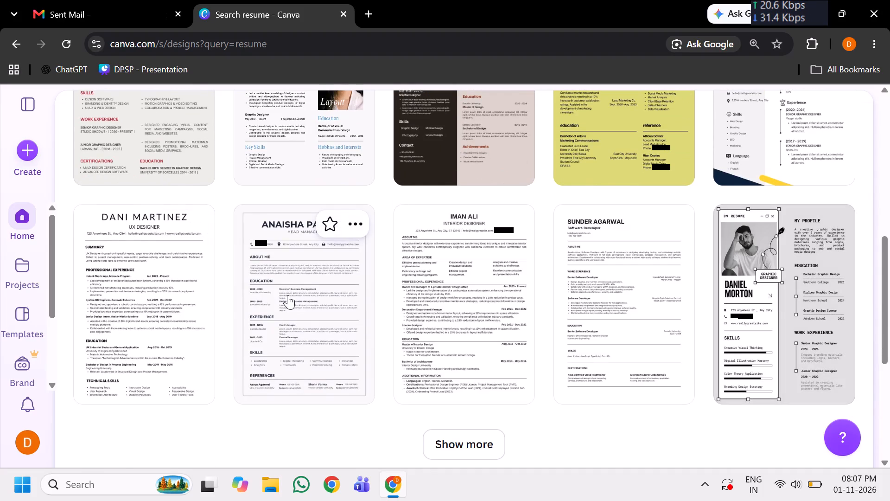
left_click_drag(282, 291, 288, 296)
scroll(305, 273, "down", 2)
left_click(310, 208)
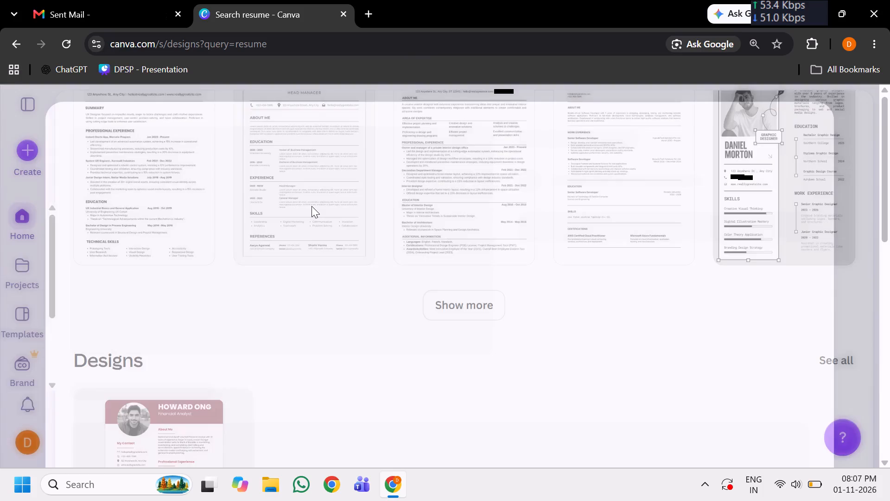
scroll(495, 248, "down", 3)
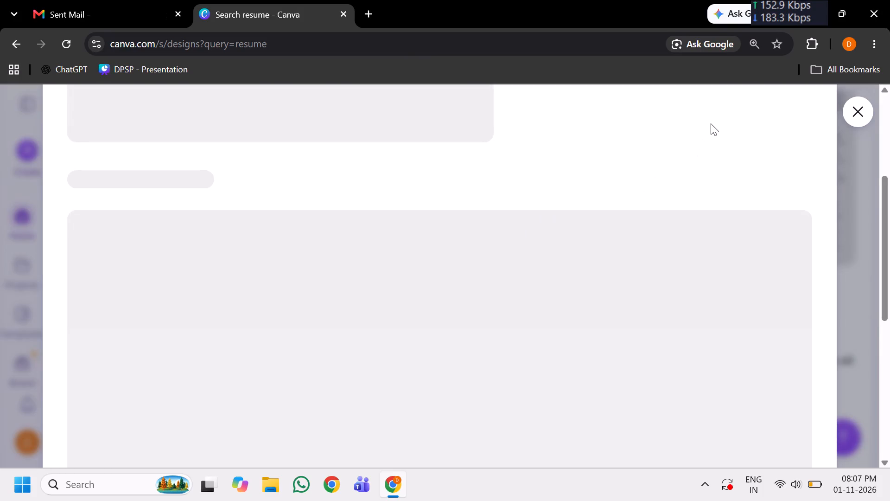
Open the browser's download history.
left_click(864, 44)
left_click(772, 211)
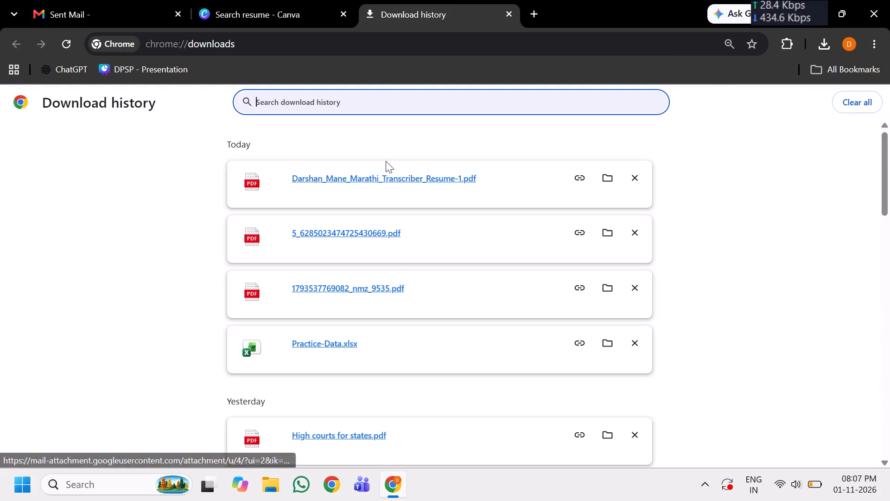
Return to the Canva search page and start customizing the Black and White Clean Professional A4 Resume template.
left_click(268, 11)
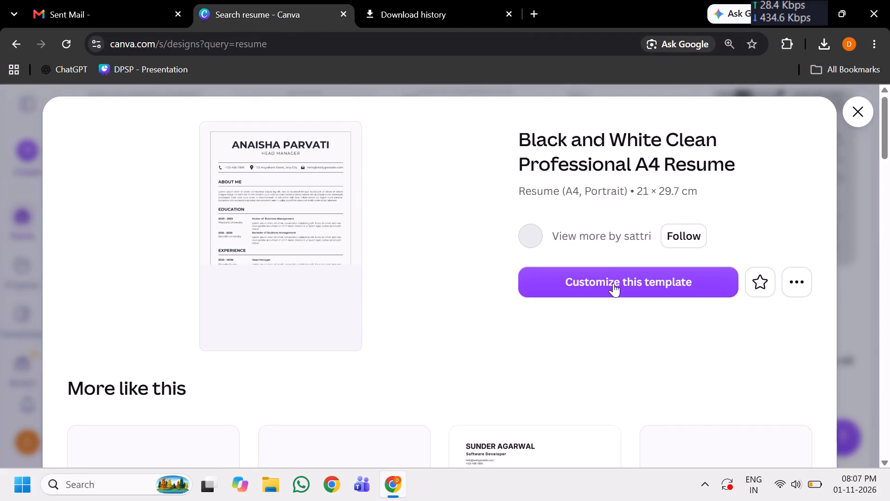
left_click(609, 282)
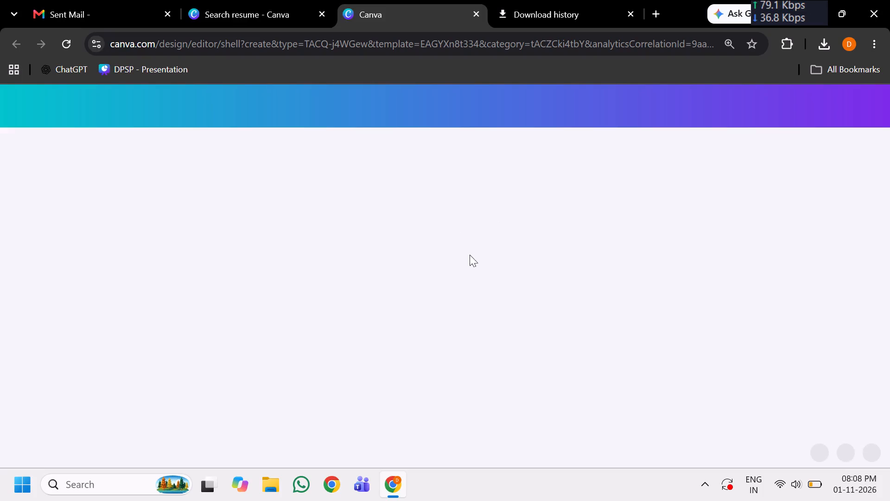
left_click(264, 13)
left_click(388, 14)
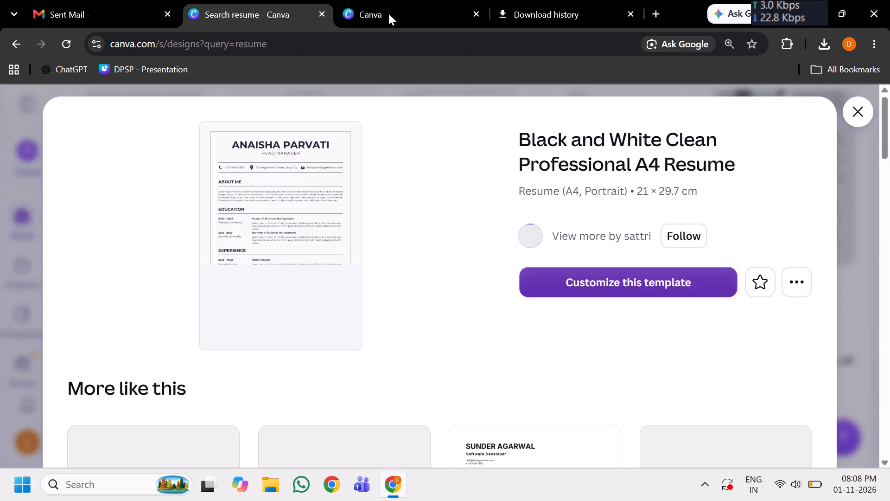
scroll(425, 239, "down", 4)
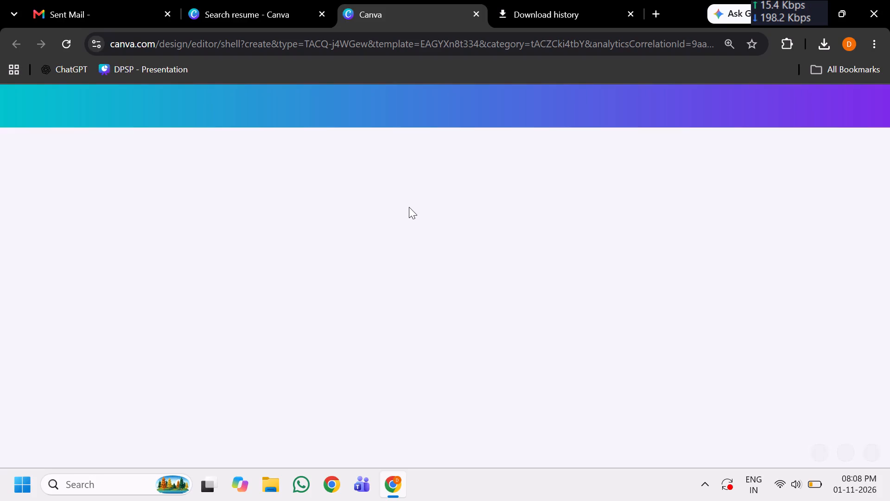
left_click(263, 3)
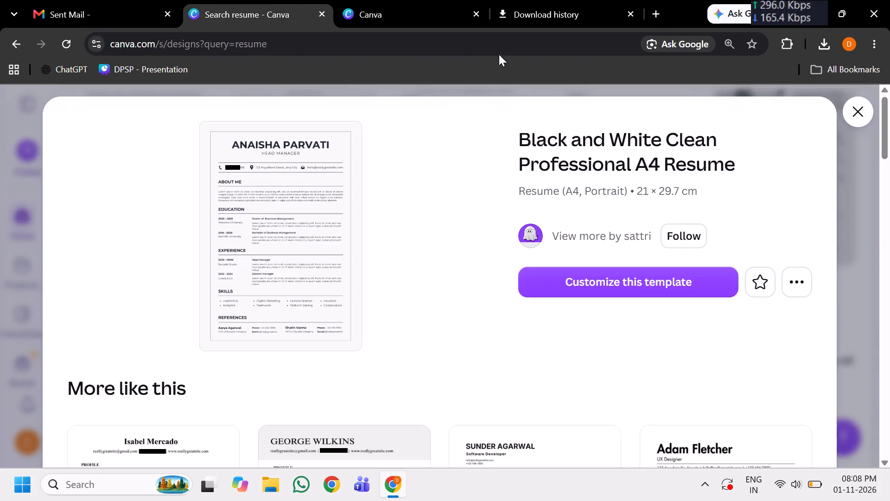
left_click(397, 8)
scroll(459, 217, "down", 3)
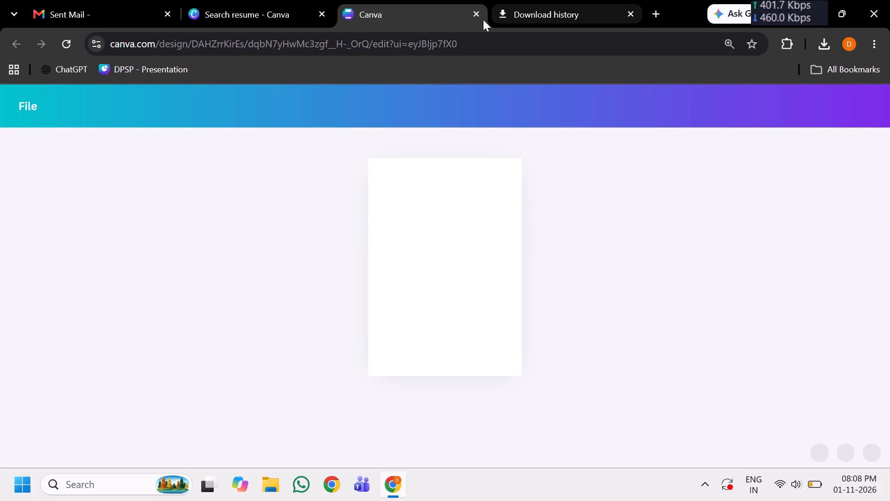
Open the downloaded Marathi transcriber resume PDF from the download history, and close the history page.
left_click(561, 15)
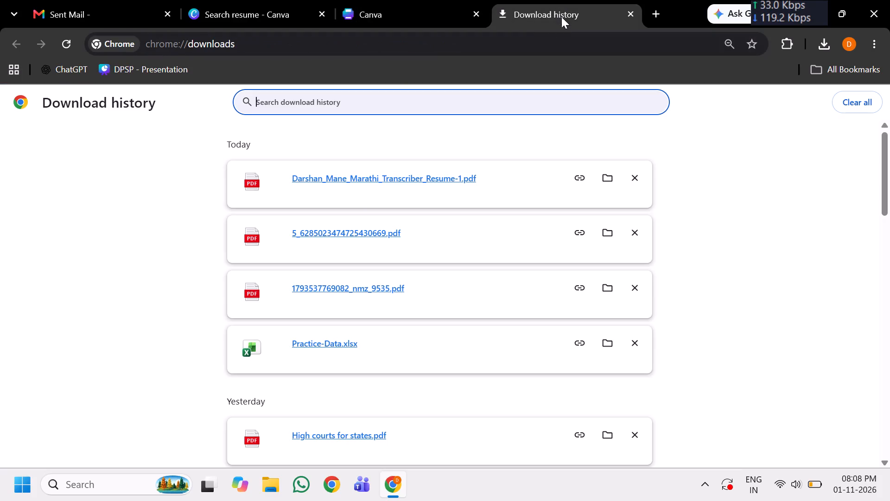
left_click(442, 180)
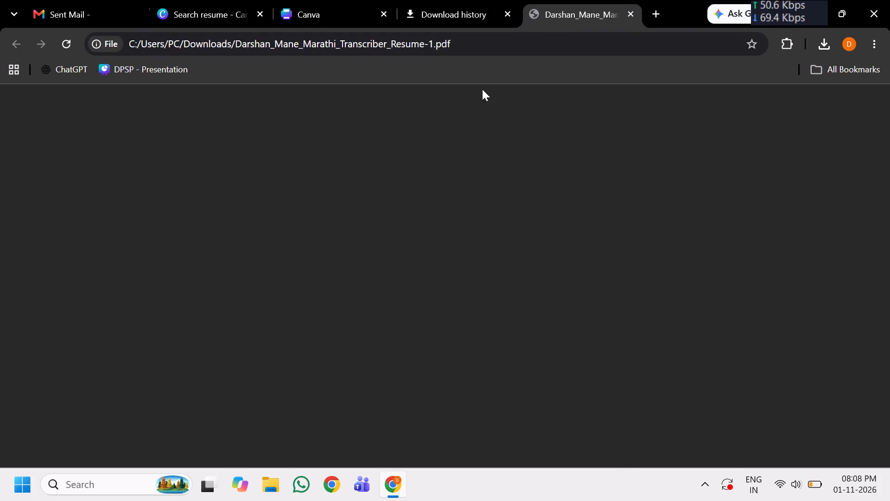
left_click(506, 12)
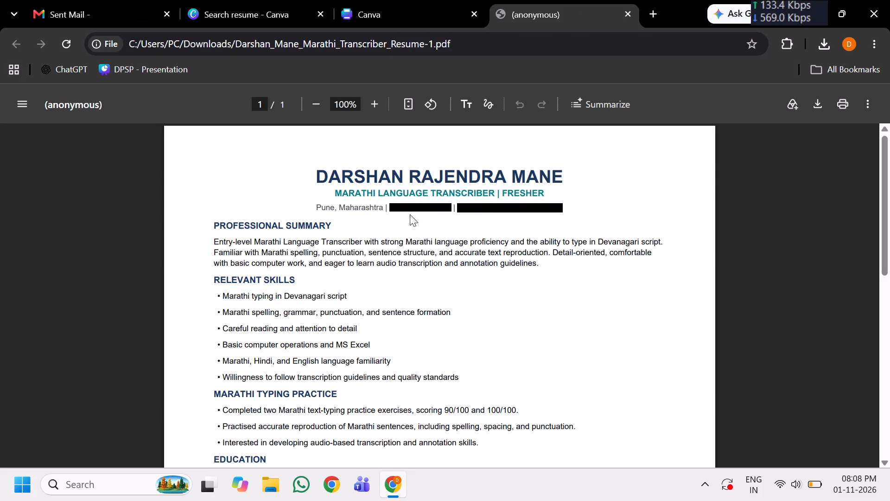
Switch back to the new resume design in the Canva editor.
left_click(375, 14)
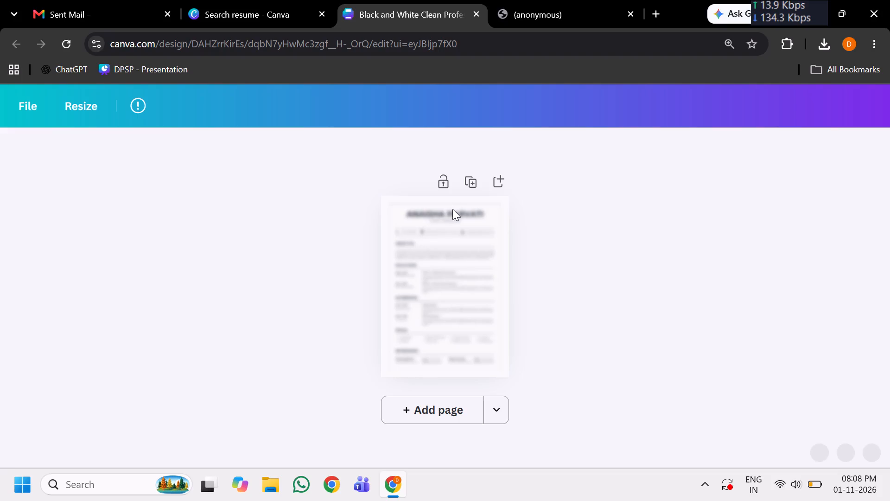
left_click(433, 285)
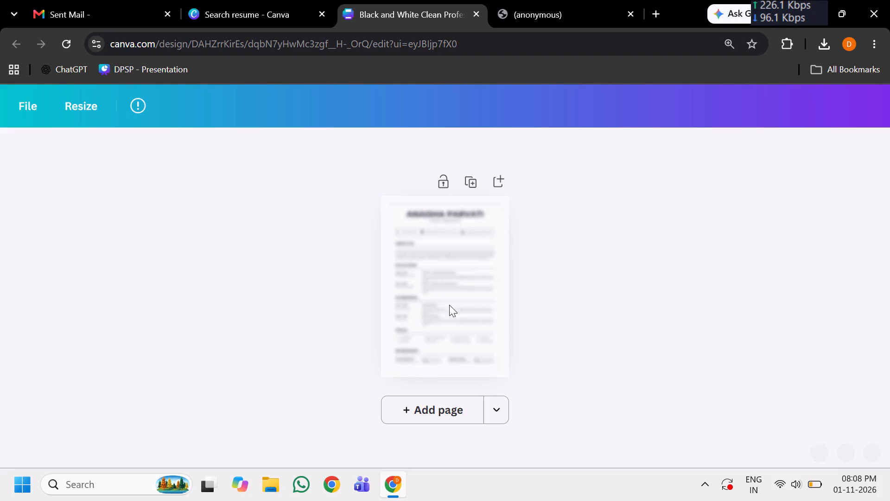
scroll(457, 275, "up", 2)
scroll(464, 275, "down", 3)
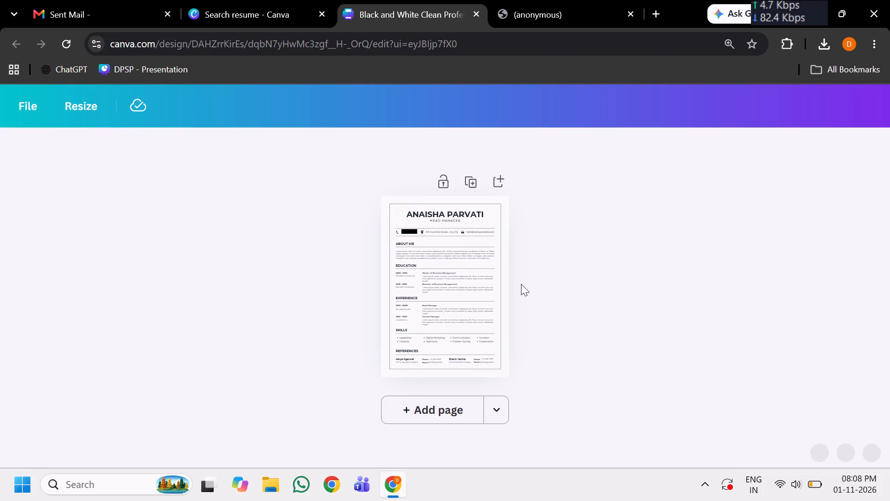
scroll(434, 291, "up", 2)
left_click(336, 287)
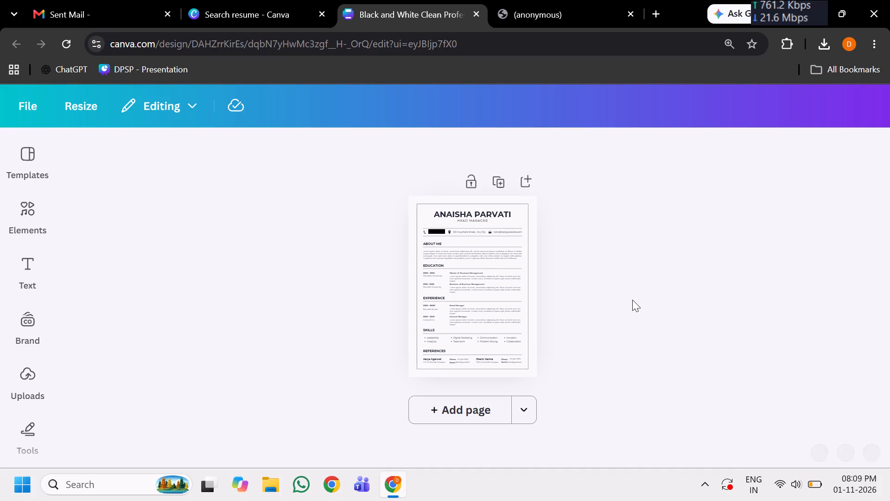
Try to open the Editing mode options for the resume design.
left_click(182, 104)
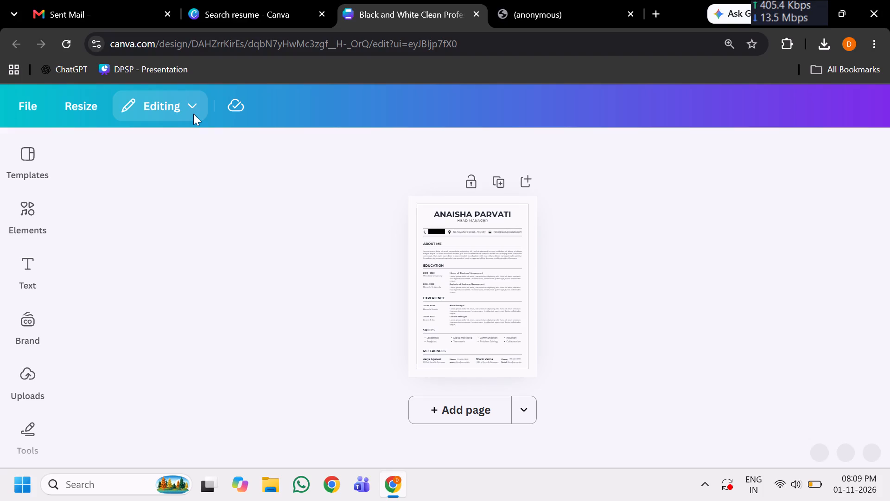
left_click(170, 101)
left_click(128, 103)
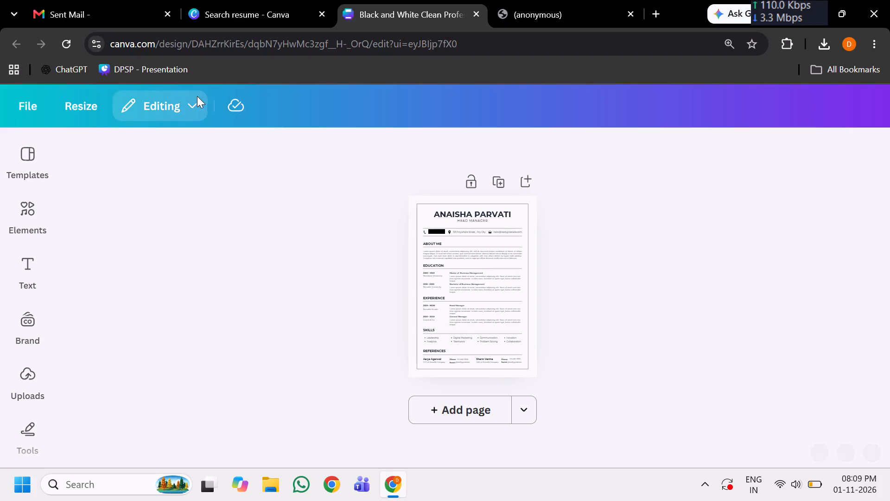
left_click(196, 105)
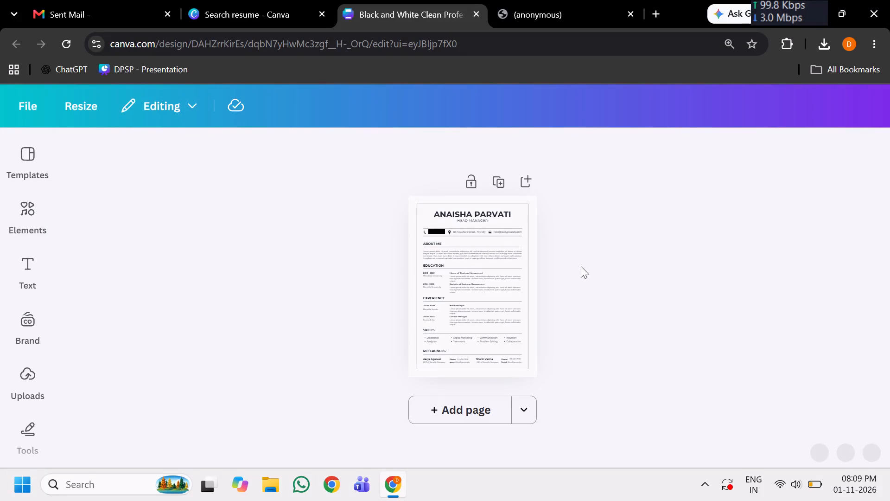
Replace the placeholder name in the resume heading with the applicant's first and last name.
left_click(467, 213)
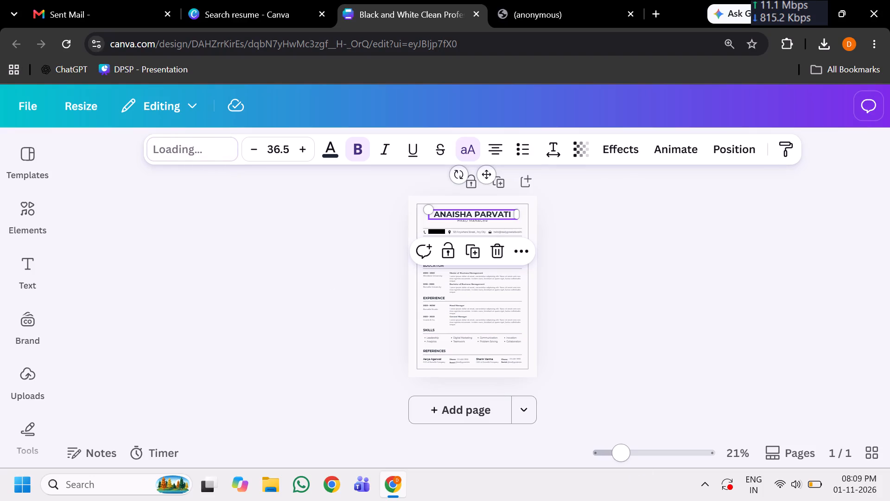
left_click_drag(625, 461, 673, 461)
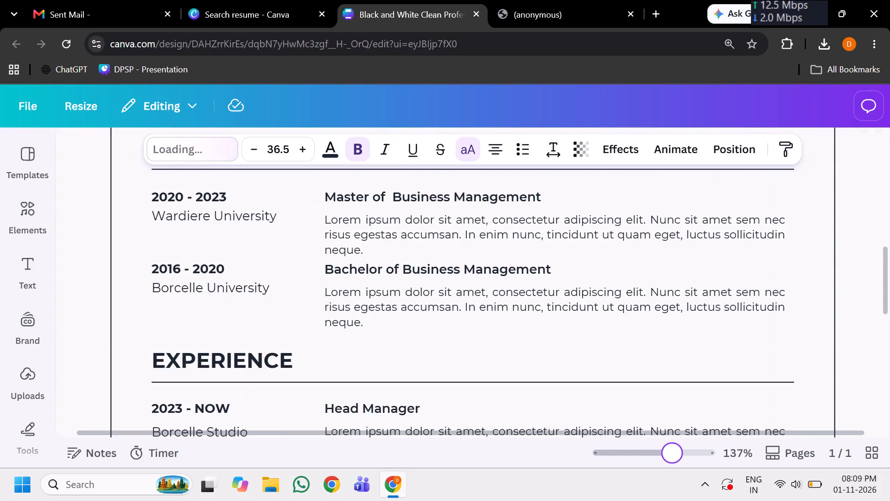
left_click_drag(673, 461, 655, 461)
scroll(559, 317, "up", 3)
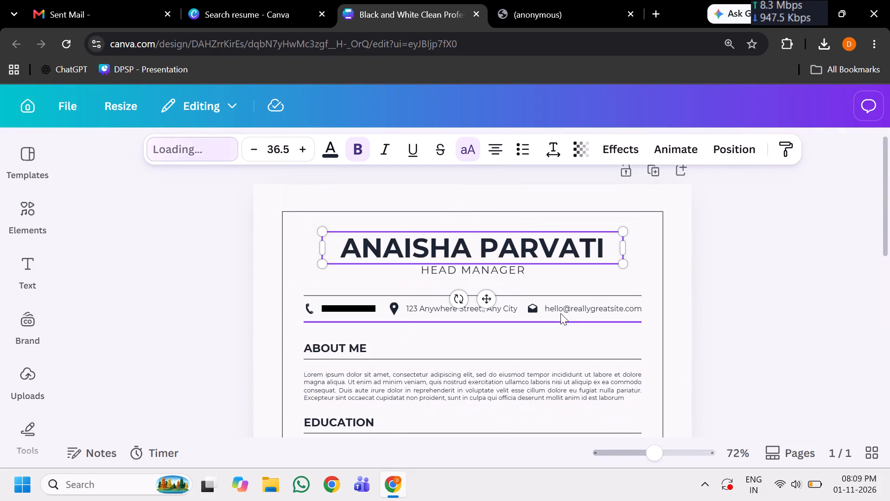
double_click(500, 243)
left_click_drag(526, 237, 527, 237)
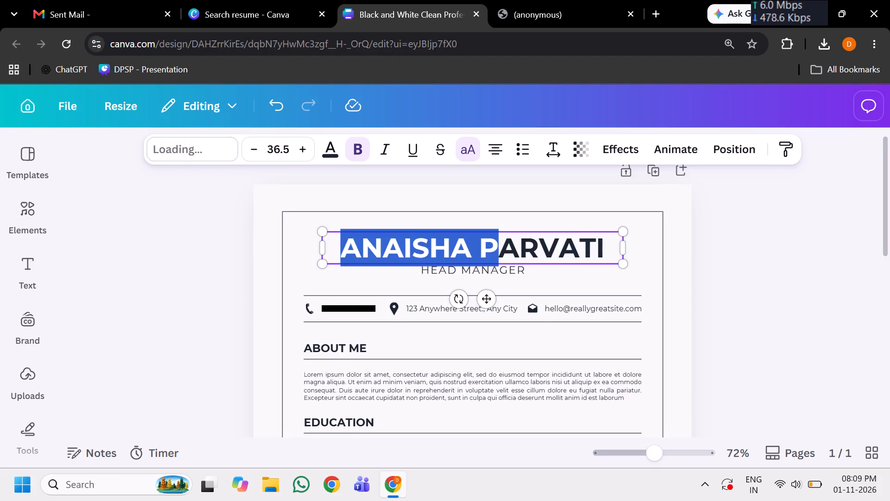
left_click_drag(527, 237, 530, 238)
left_click_drag(531, 238, 539, 236)
left_click_drag(611, 244, 613, 249)
left_click(650, 264)
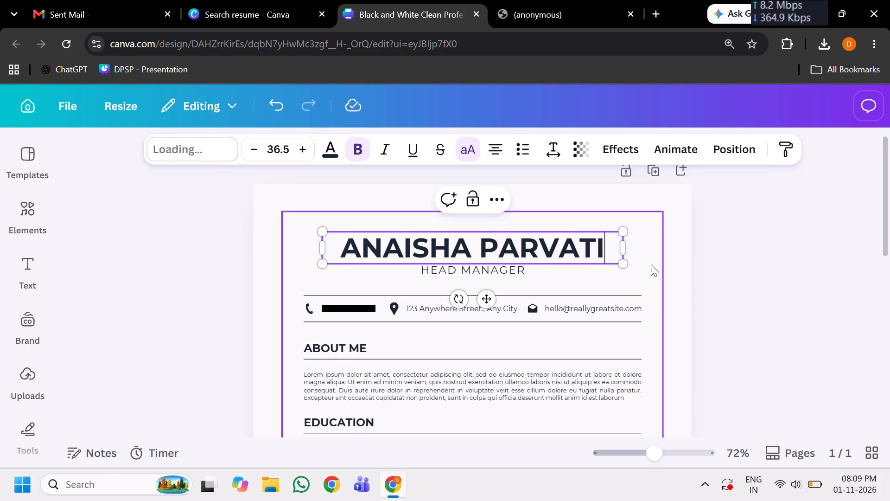
left_click(531, 249)
left_click(560, 250)
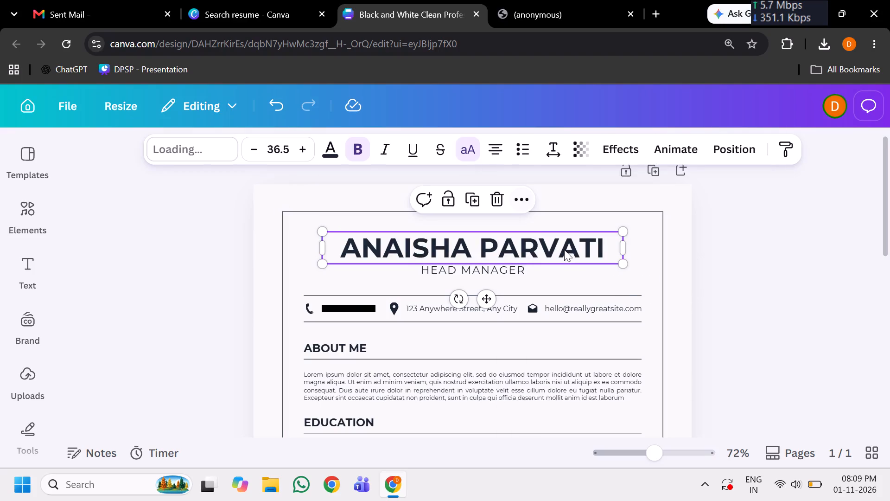
double_click(564, 249)
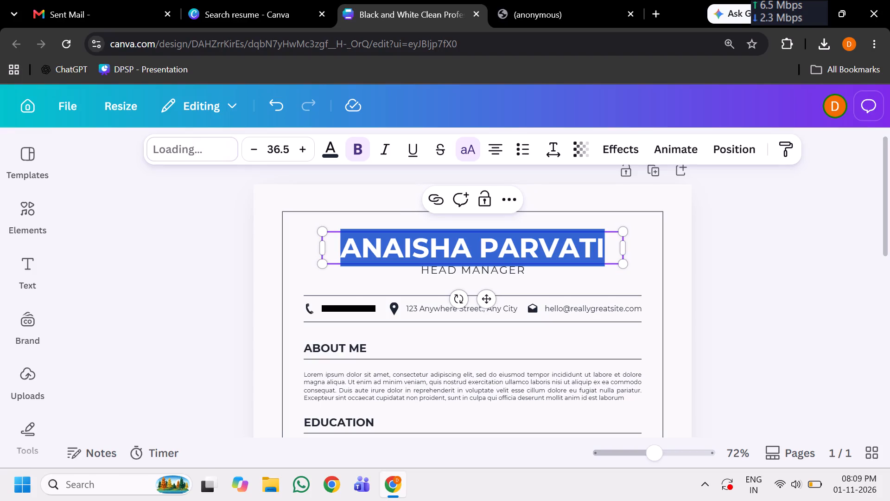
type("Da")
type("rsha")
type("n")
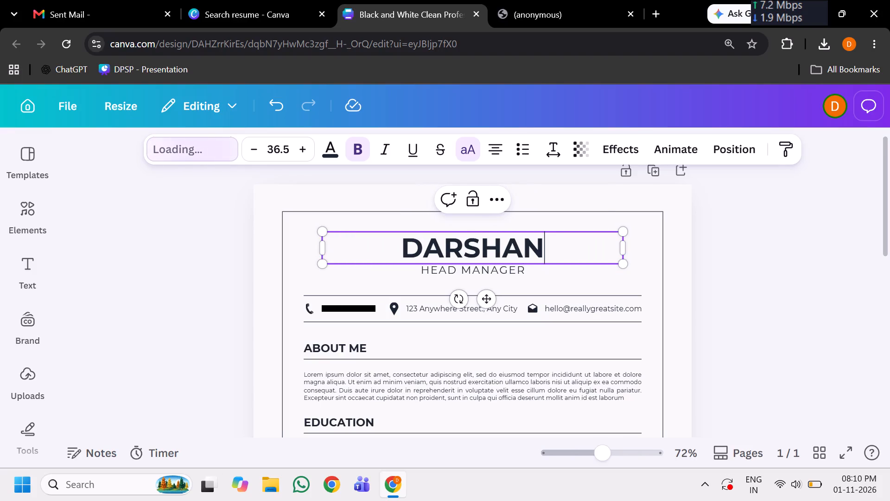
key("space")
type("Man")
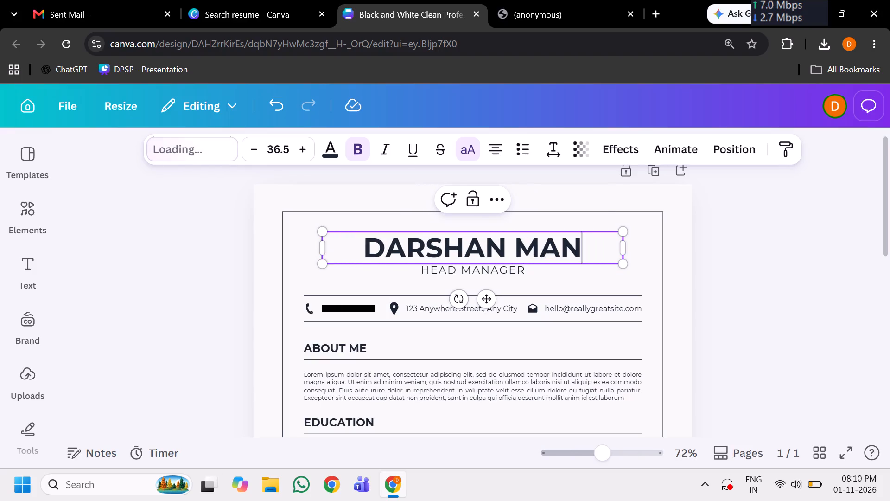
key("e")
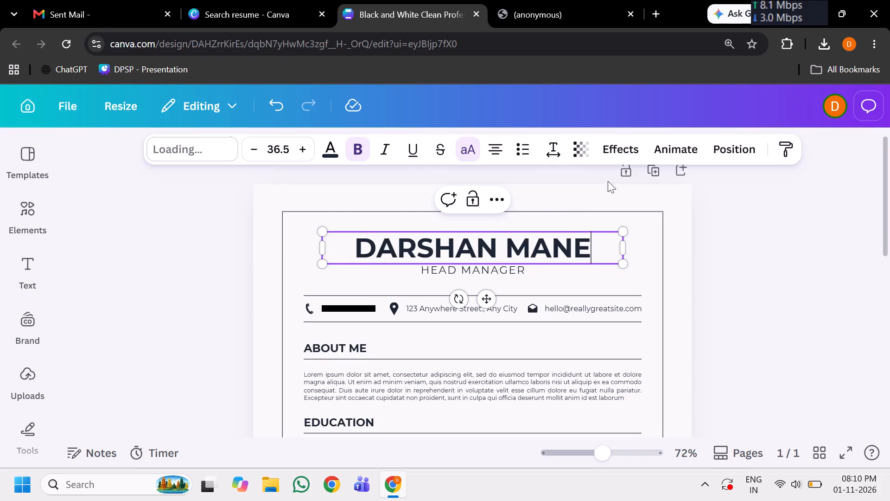
Copy "MARATHI LANGUAGE TRANSCRIBER" from the resume PDF and replace the "HEAD MANAGER" job title in the Canva design with it.
left_click(533, 19)
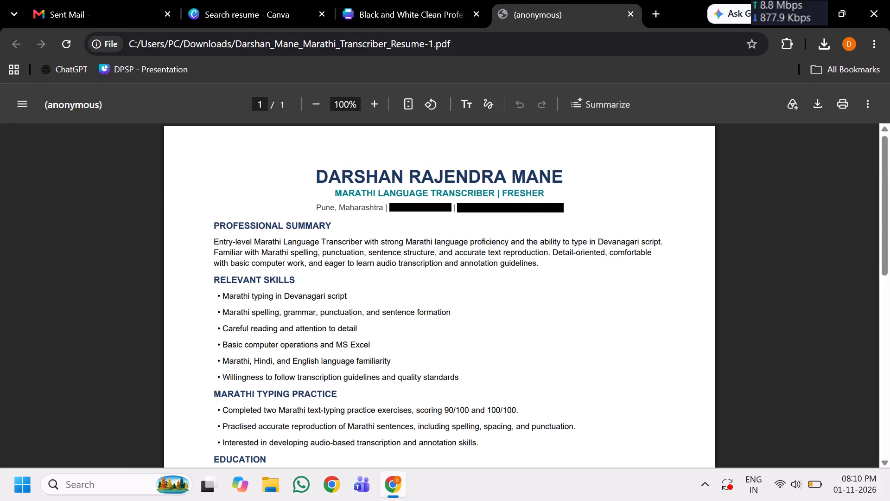
left_click_drag(493, 194, 345, 195)
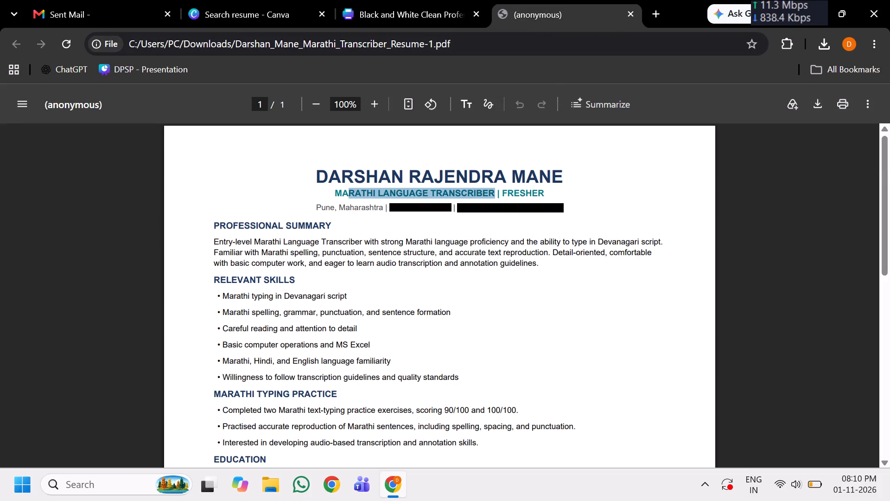
left_click_drag(345, 195, 334, 195)
right_click(350, 195)
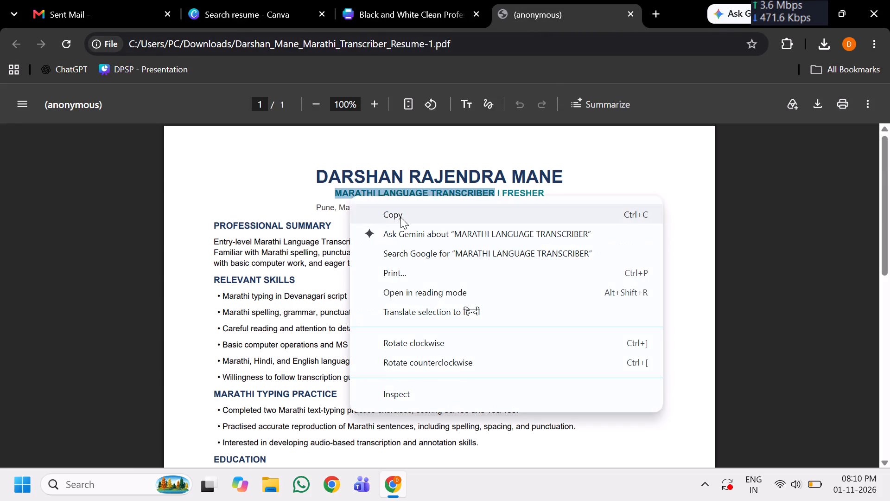
left_click(400, 217)
left_click(395, 8)
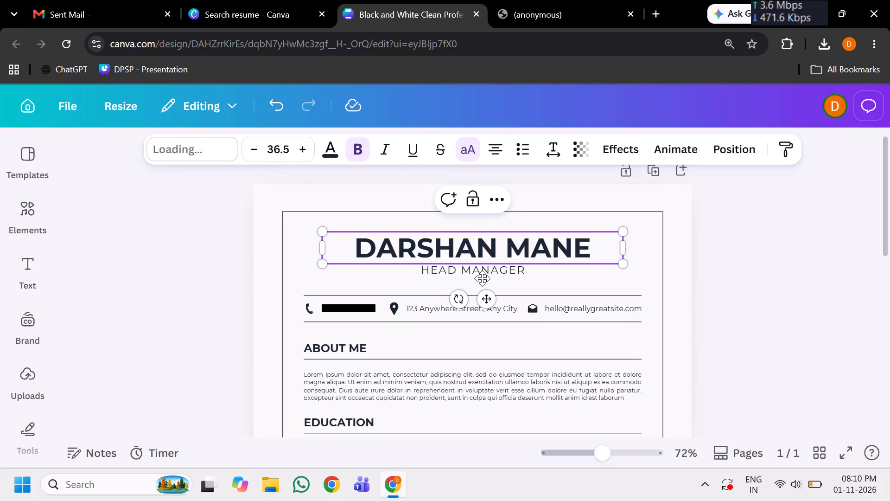
double_click(480, 274)
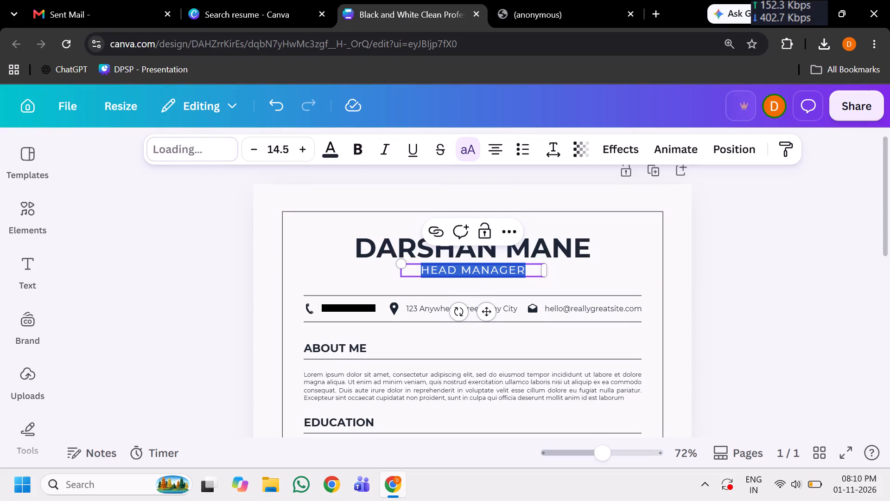
key("ctrl+v")
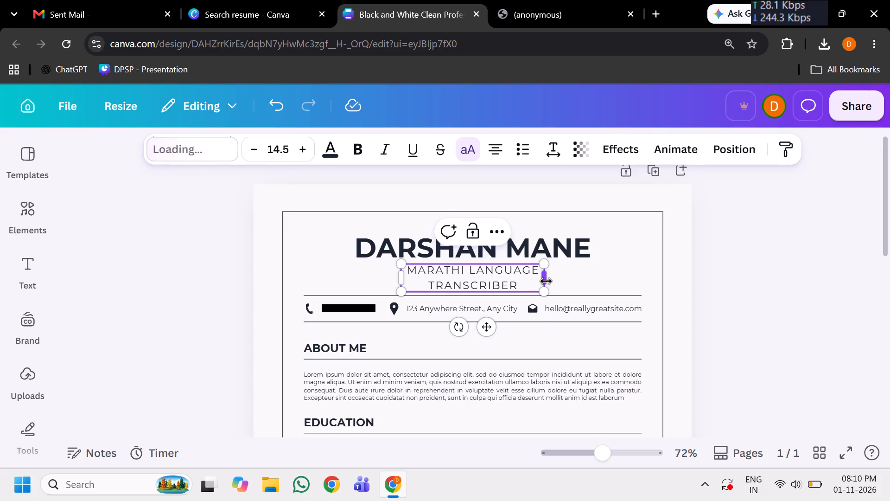
Widen the job title text box so the title fits on one line, and move it to be centred beneath the name.
left_click_drag(546, 281, 662, 272)
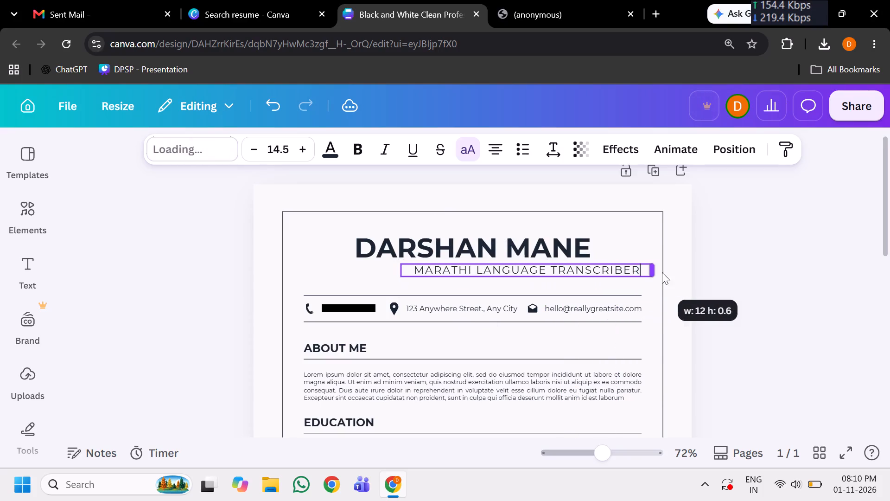
left_click_drag(662, 272, 663, 274)
left_click_drag(545, 313, 525, 320)
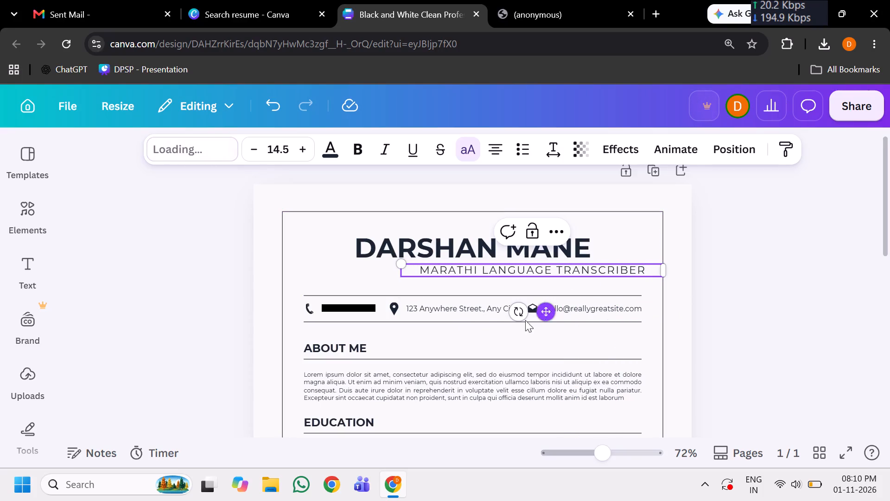
left_click_drag(525, 320, 483, 318)
Open the placeholder phone number in the contact row for editing.
double_click(351, 310)
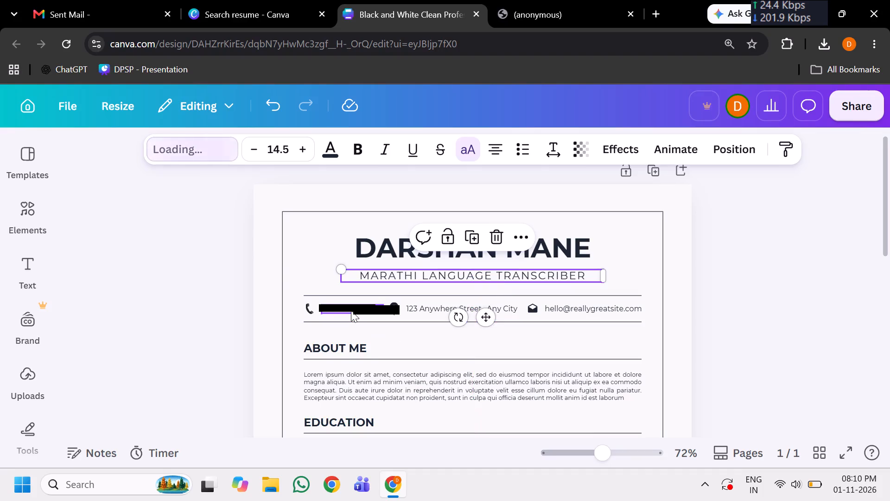
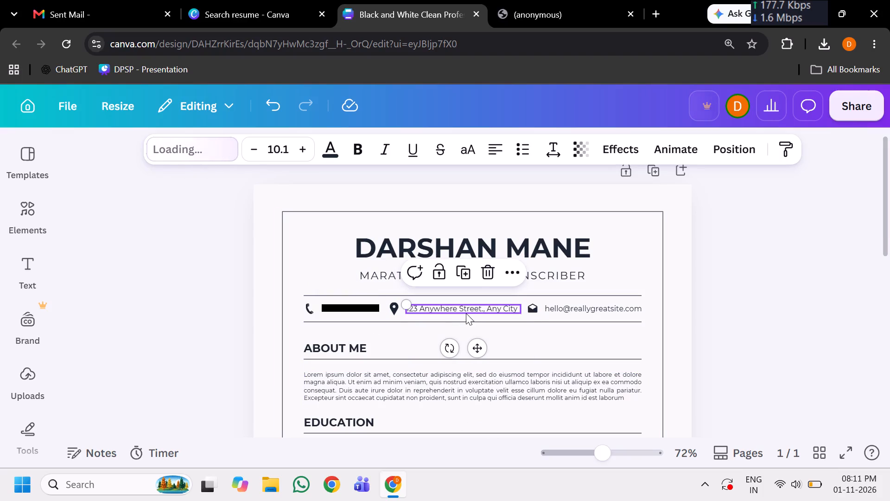
Replace the placeholder street address in the contact row with the applicant's locality, city and state.
key("BackSpace")
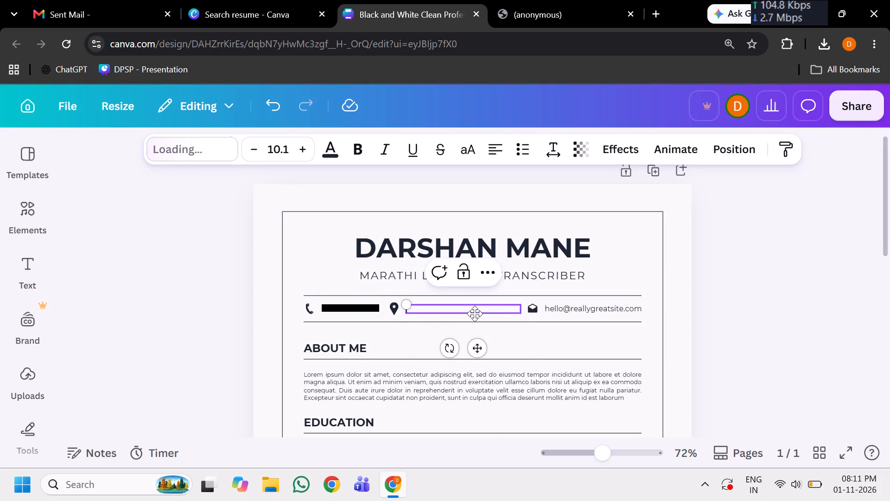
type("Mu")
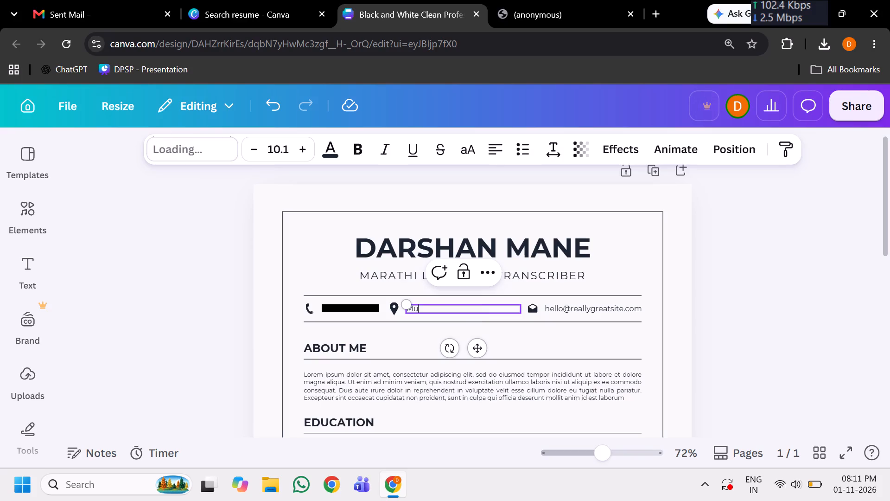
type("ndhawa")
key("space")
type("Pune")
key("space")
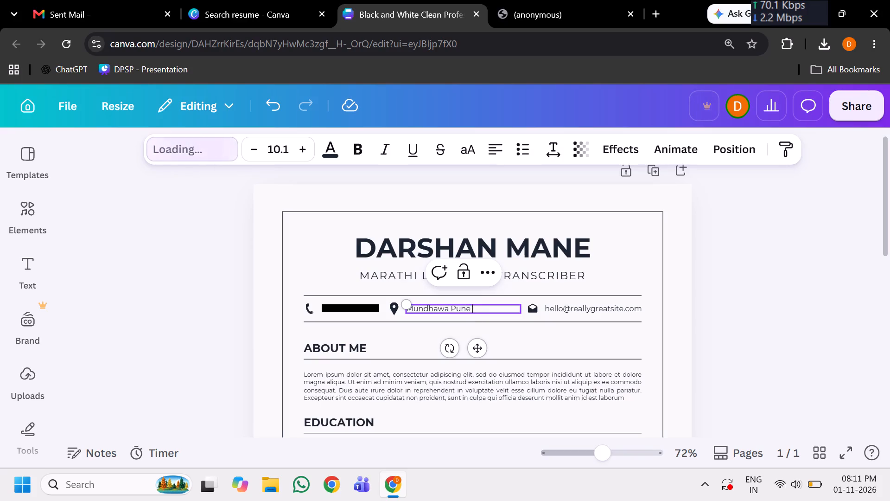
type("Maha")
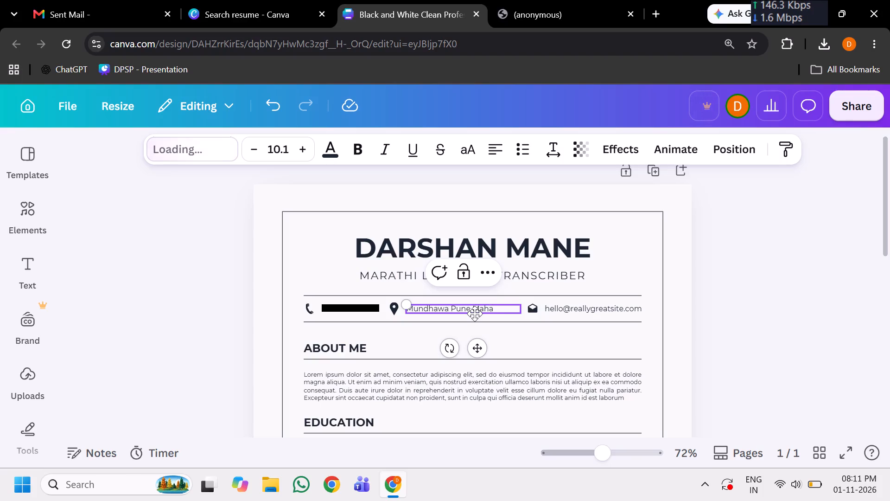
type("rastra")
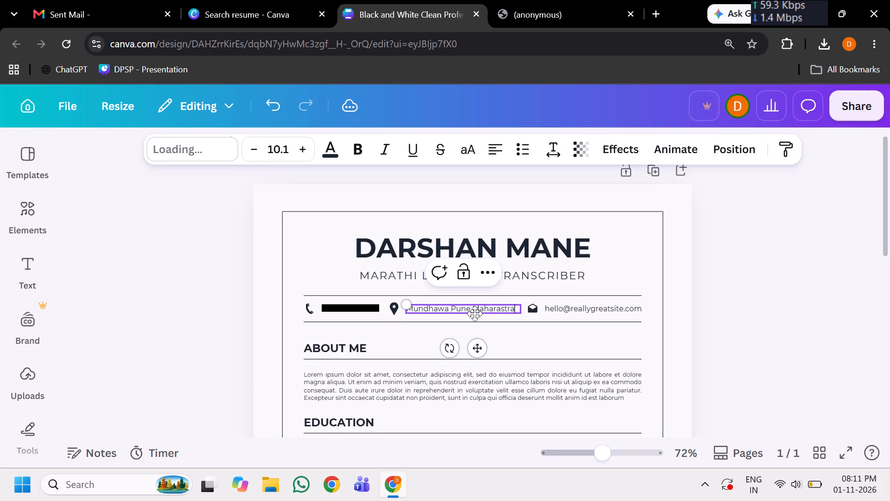
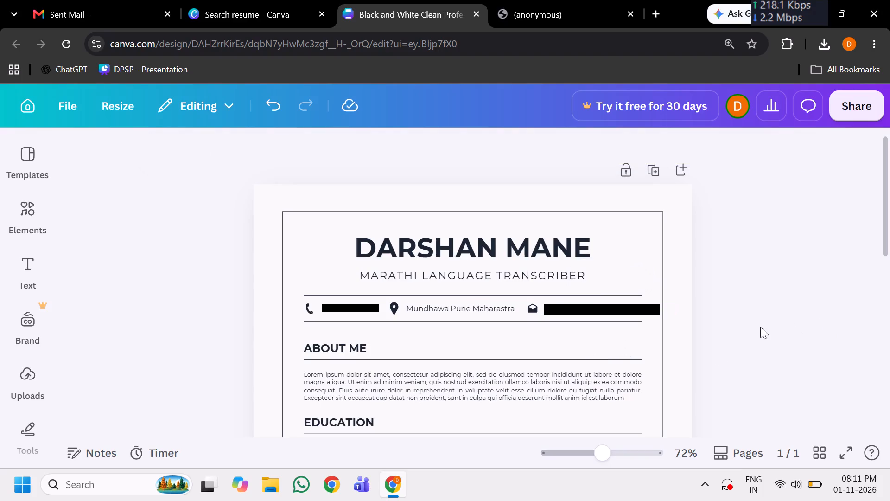
Examine the placeholder sections below the contact row in the Canva design, and switch to the resume PDF for the source content.
scroll(460, 315, "down", 1)
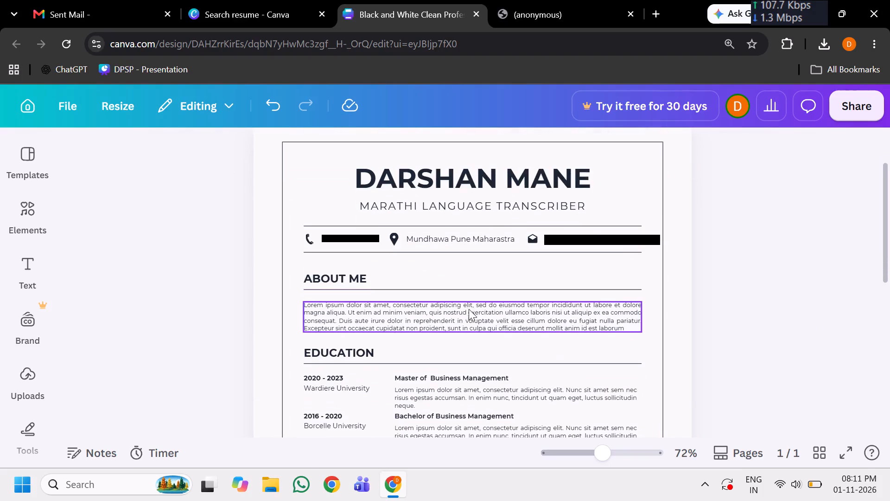
scroll(479, 307, "down", 2)
scroll(484, 304, "up", 2)
scroll(463, 282, "down", 3)
scroll(469, 284, "up", 5)
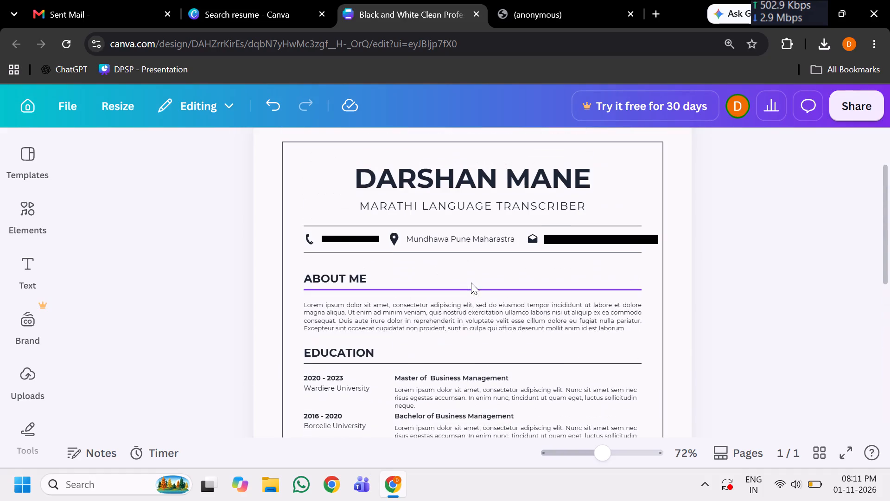
left_click(548, 10)
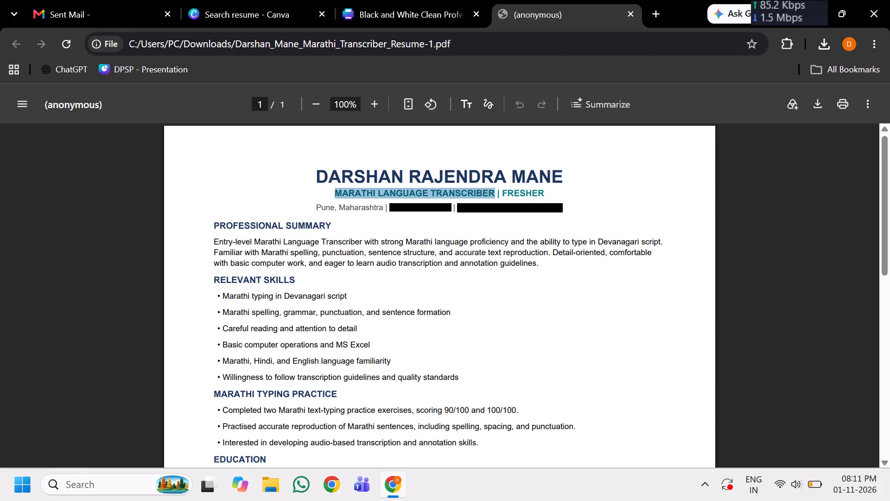
Replace the ABOUT ME heading with PROFESSIONAL SUMMARY copied from the PDF resume, widening its text box to fit one line.
left_click_drag(333, 224, 295, 232)
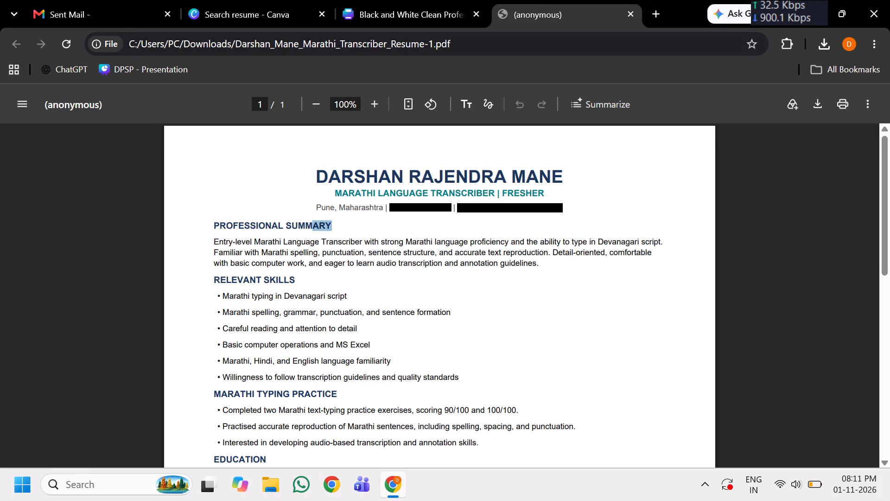
left_click_drag(295, 232, 225, 231)
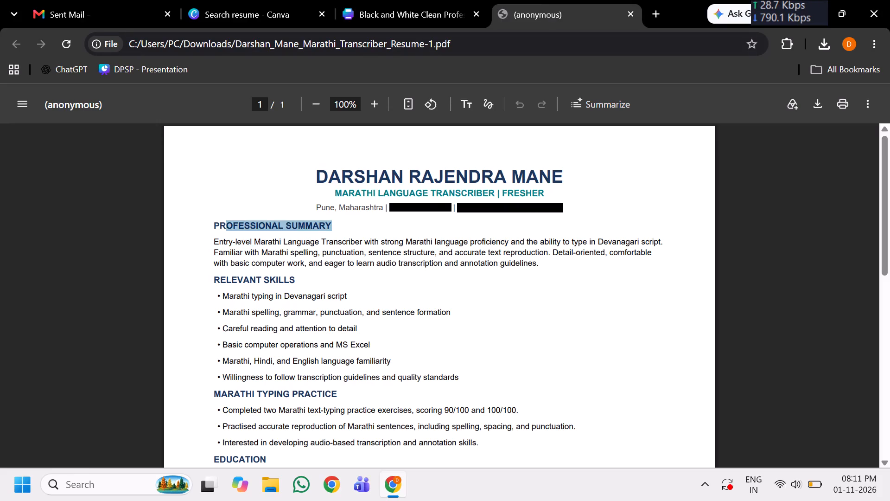
left_click_drag(225, 231, 216, 227)
right_click(236, 222)
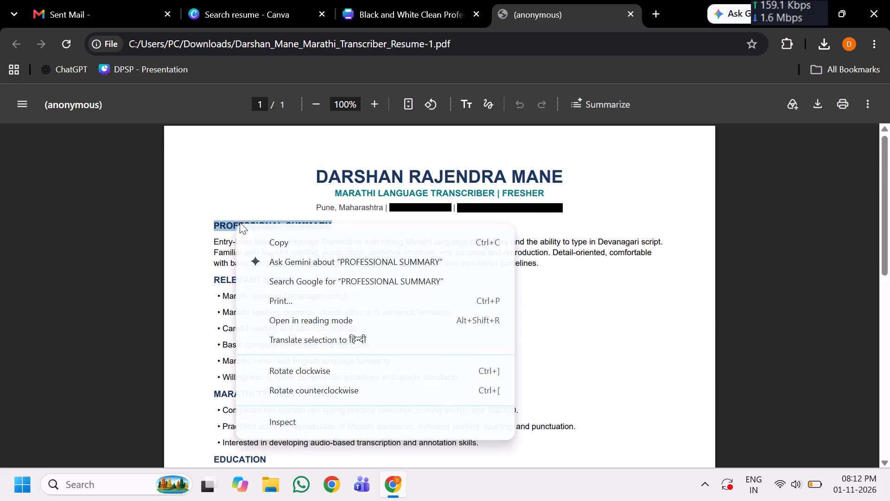
left_click(292, 247)
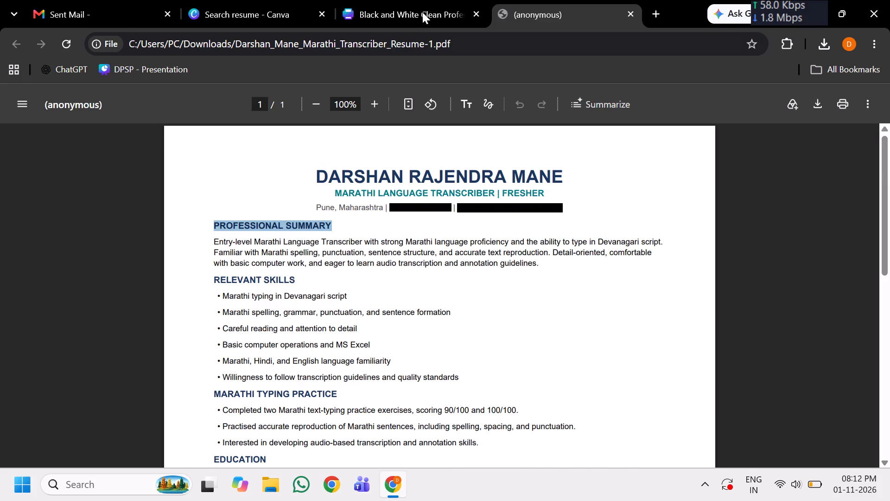
left_click(425, 5)
left_click(394, 309)
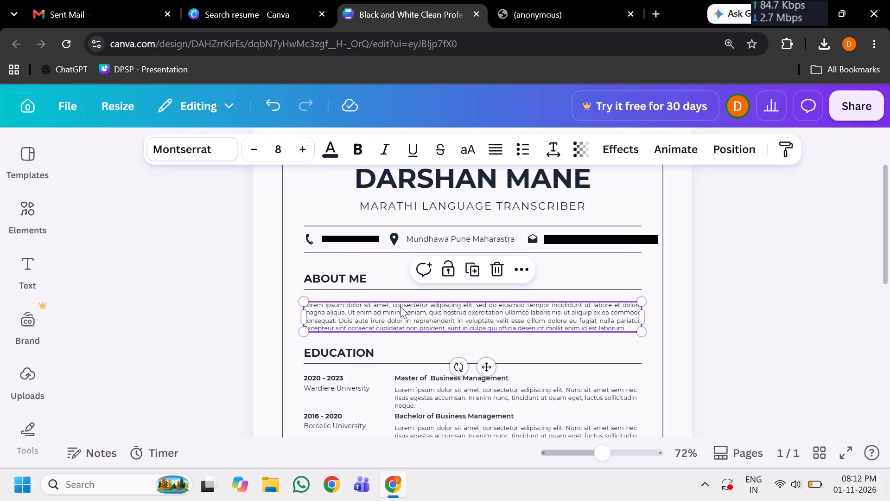
left_click(358, 283)
left_click(556, 11)
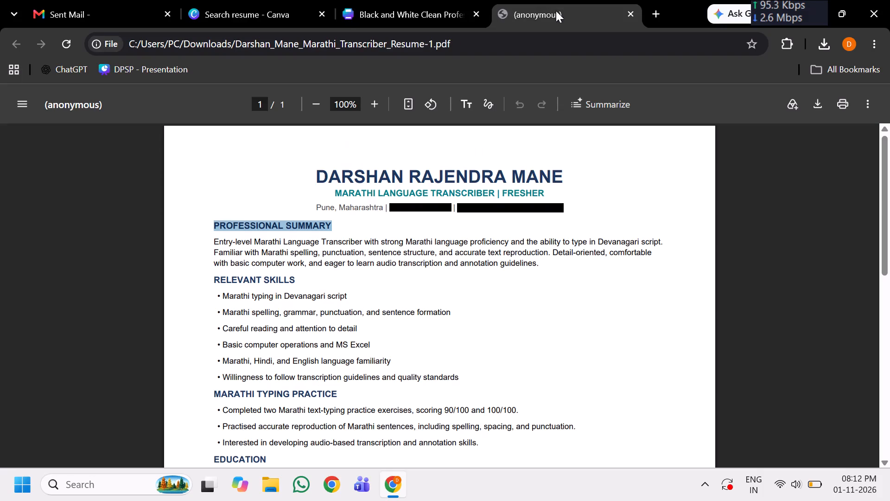
left_click(400, 16)
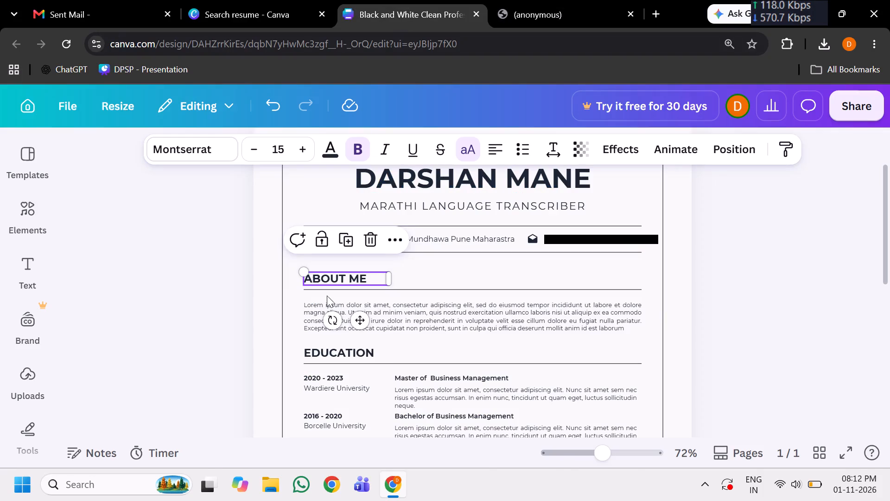
double_click(354, 280)
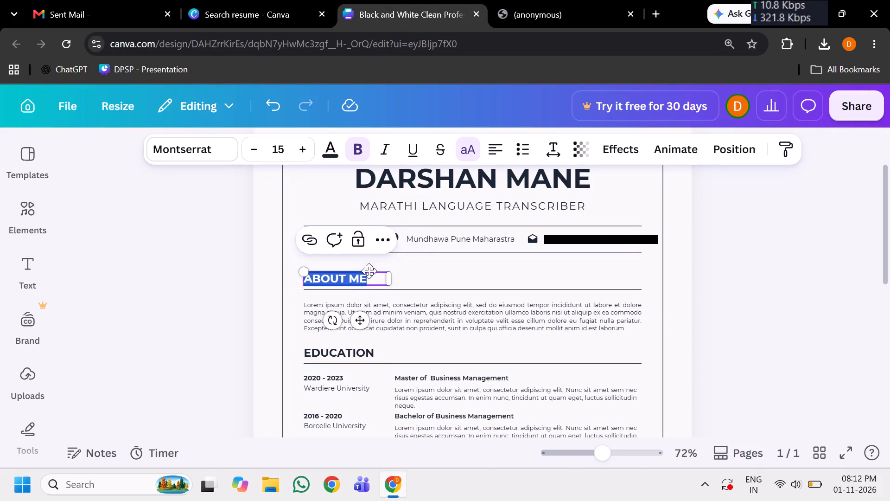
left_click(373, 270)
left_click(448, 261)
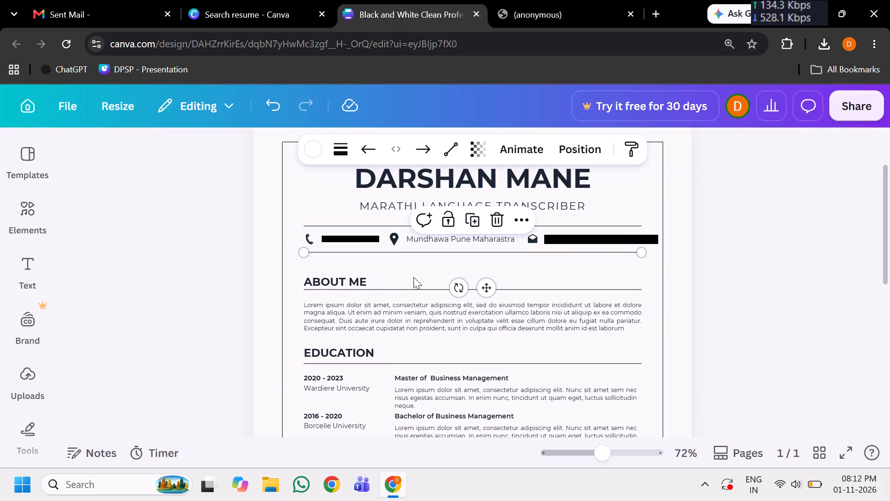
double_click(361, 284)
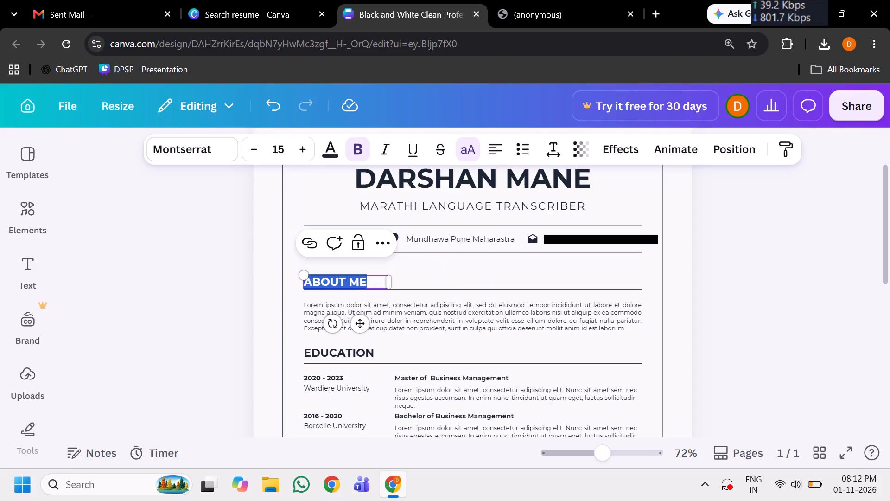
key("ctrl+v")
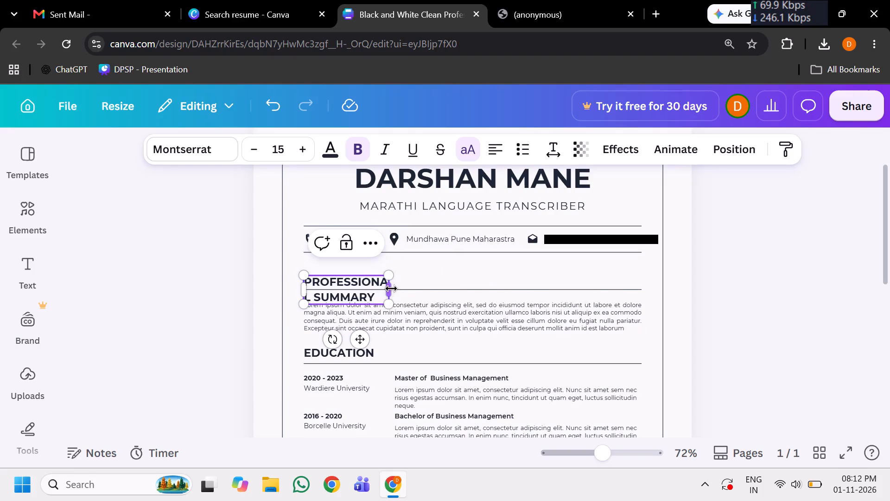
left_click_drag(391, 289, 451, 284)
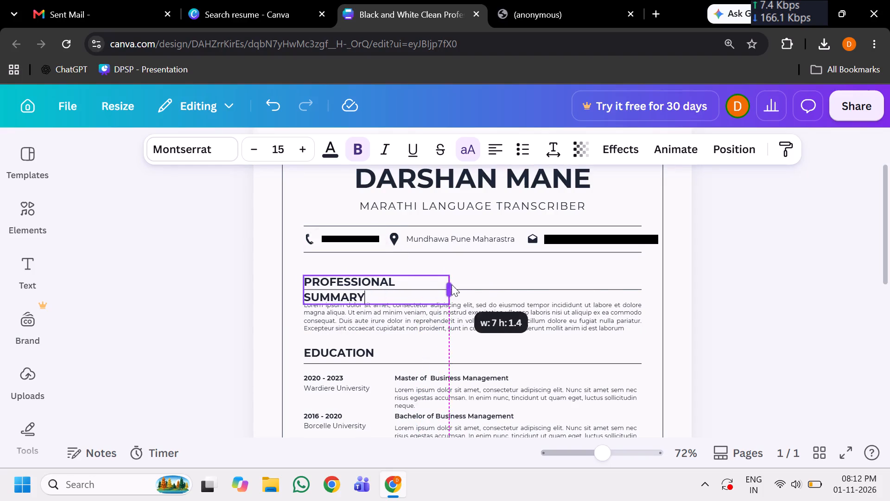
left_click_drag(451, 284, 484, 281)
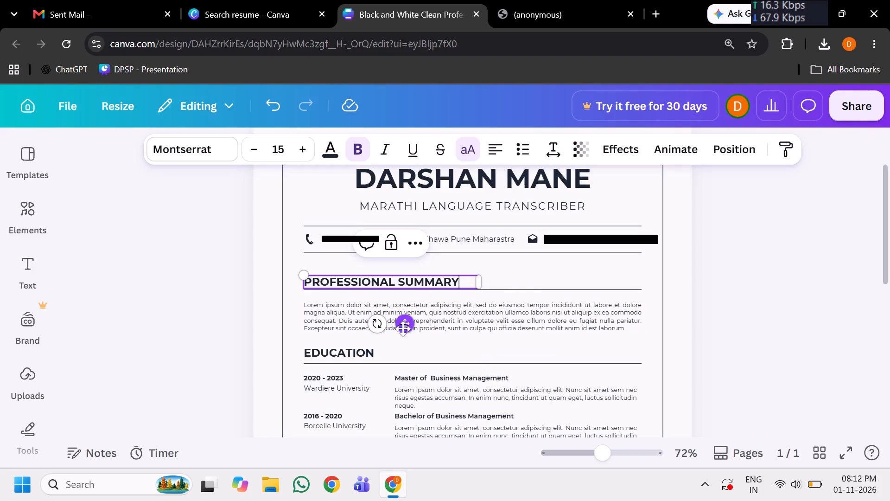
Move the PROFESSIONAL SUMMARY heading, its divider line and its placeholder paragraph up closer to the contact row.
left_click_drag(406, 326, 397, 316)
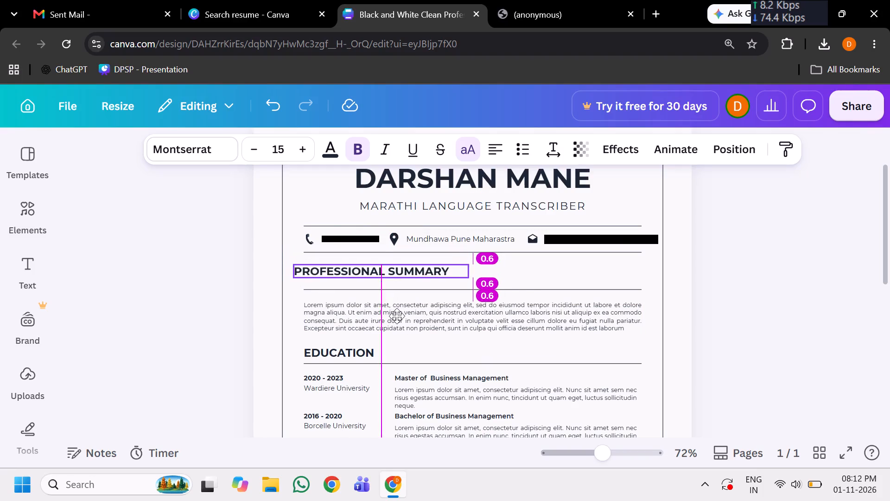
left_click_drag(397, 316, 403, 311)
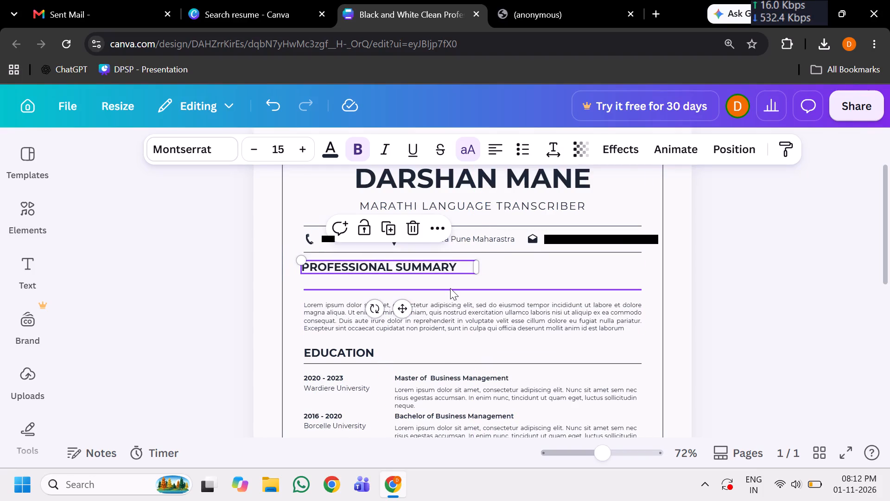
left_click_drag(450, 288, 450, 275)
left_click(438, 309)
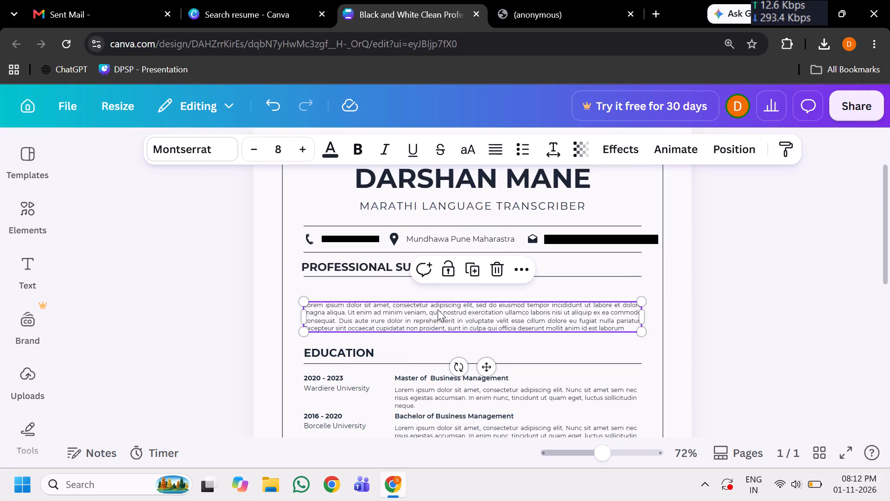
left_click_drag(453, 318, 451, 315)
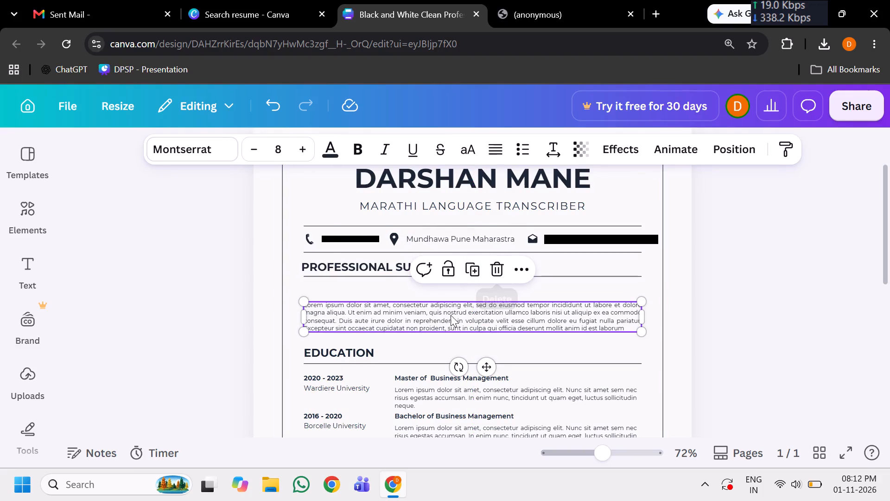
left_click_drag(451, 315, 452, 301)
Replace the placeholder paragraph under PROFESSIONAL SUMMARY with the full summary text copied from the PDF resume.
double_click(454, 306)
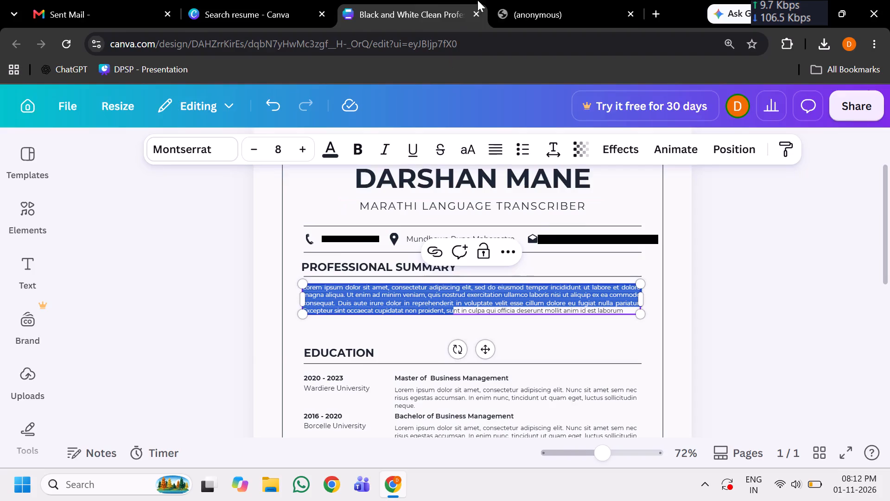
left_click(521, 12)
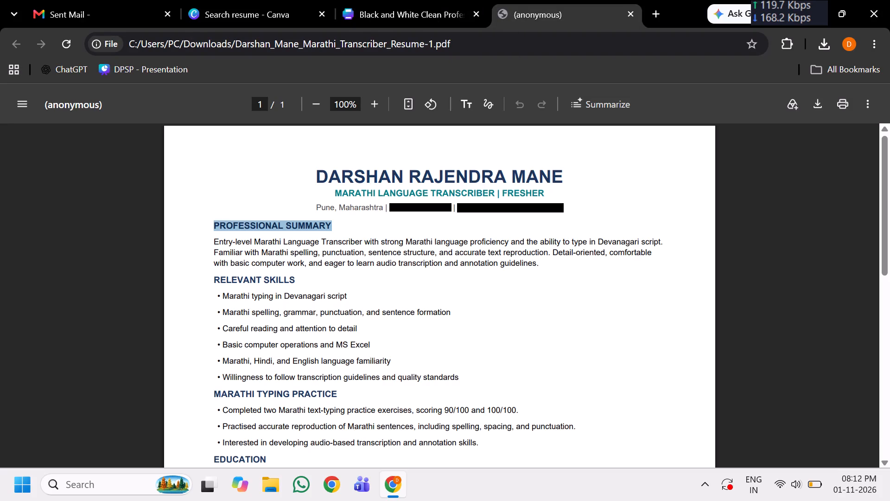
left_click_drag(212, 241, 547, 268)
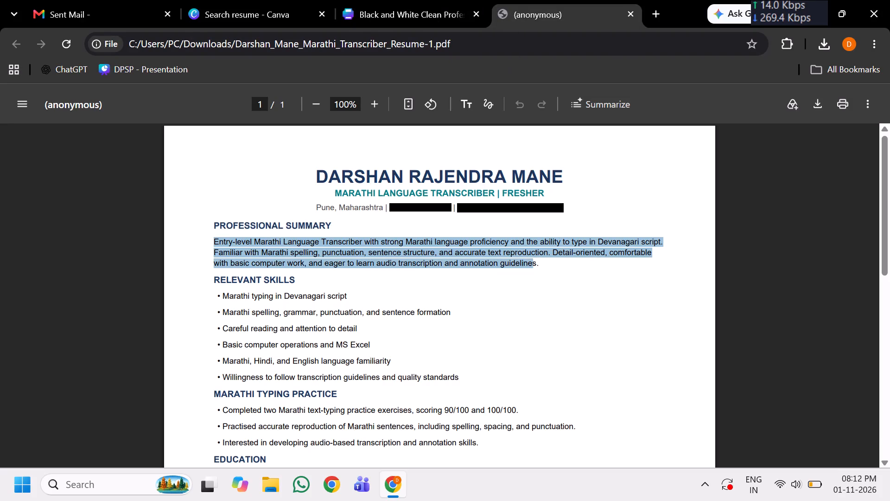
left_click_drag(547, 268, 551, 268)
right_click(542, 253)
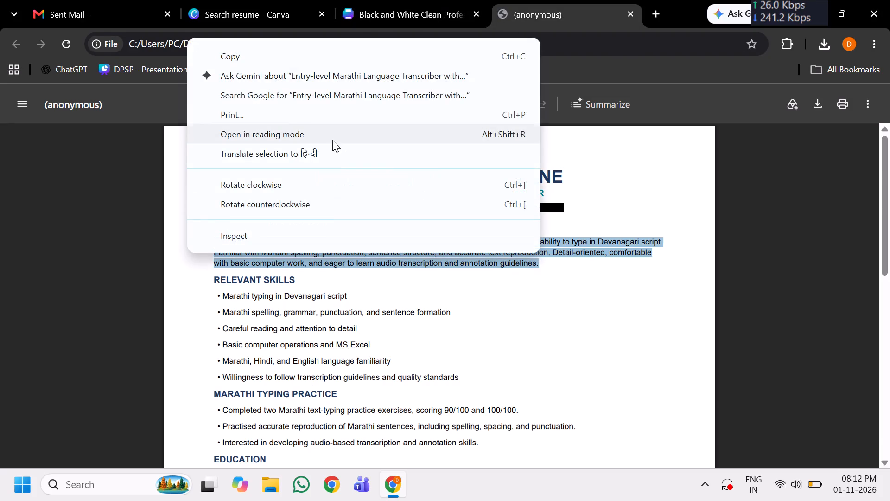
left_click(310, 61)
left_click(383, 15)
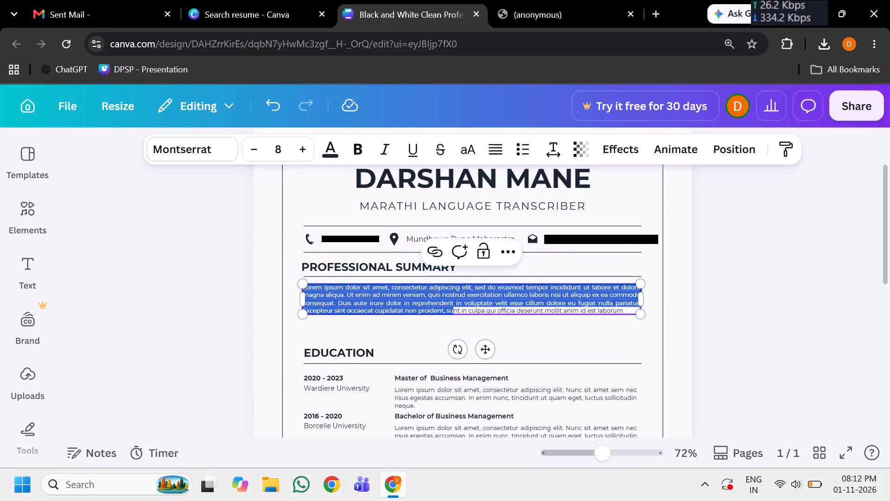
left_click(457, 310)
left_click(477, 311)
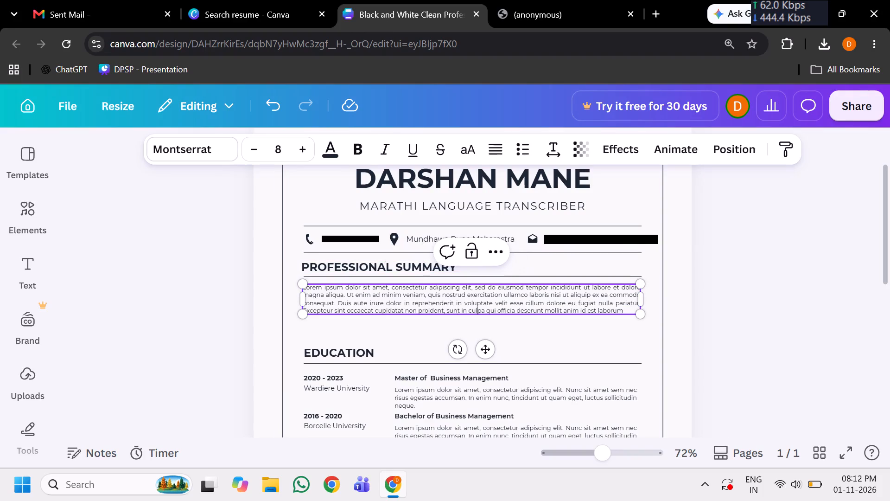
key("ctrl+a")
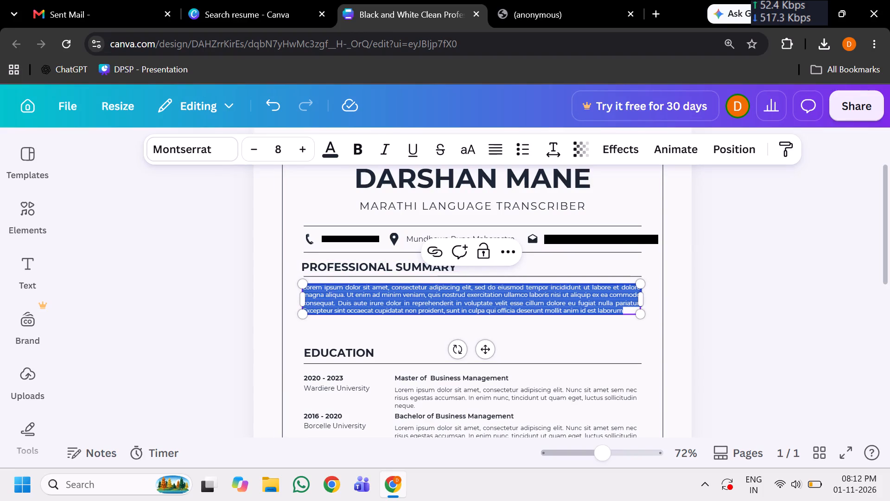
key("ctrl+v")
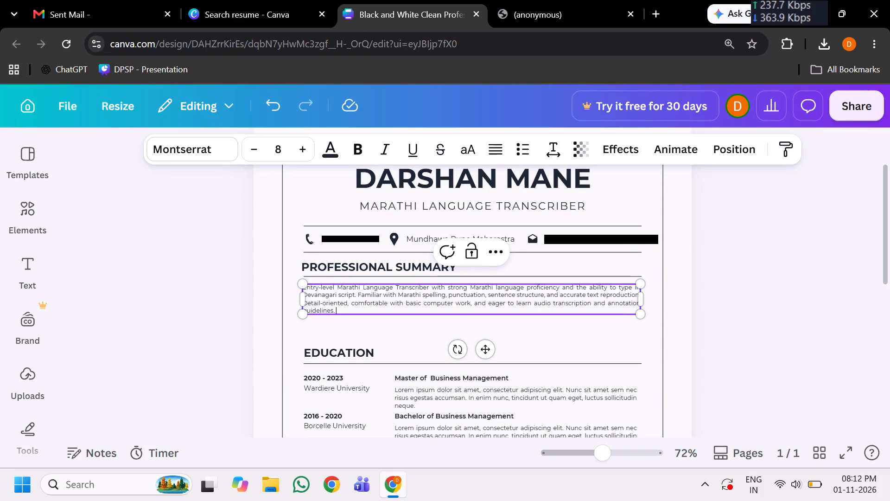
left_click(807, 340)
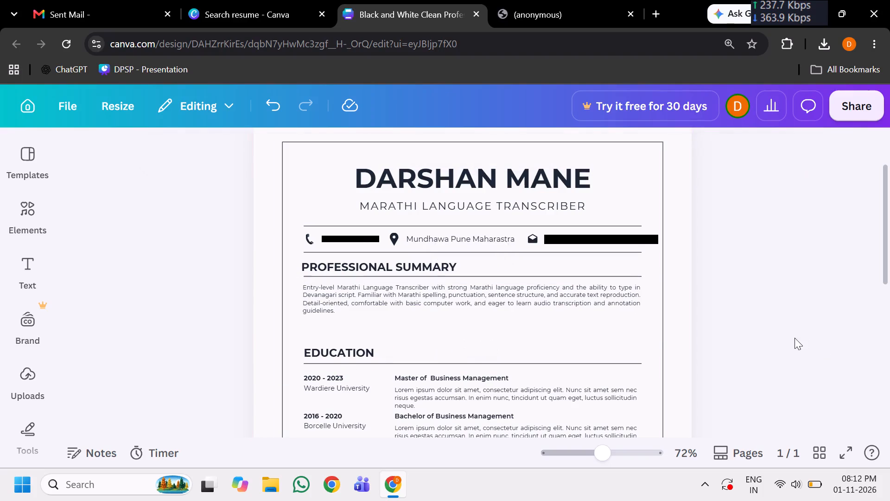
Shift the divider line under the PROFESSIONAL SUMMARY heading slightly down, between the heading and the paragraph.
left_click(509, 276)
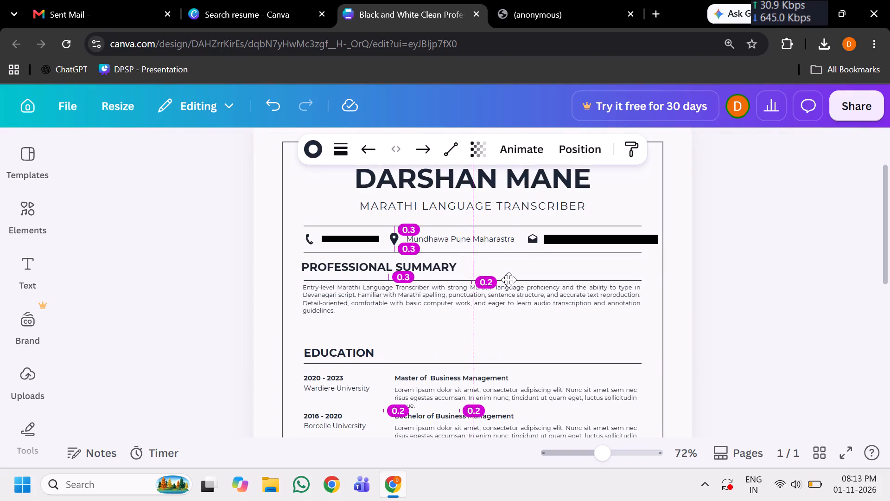
left_click(731, 316)
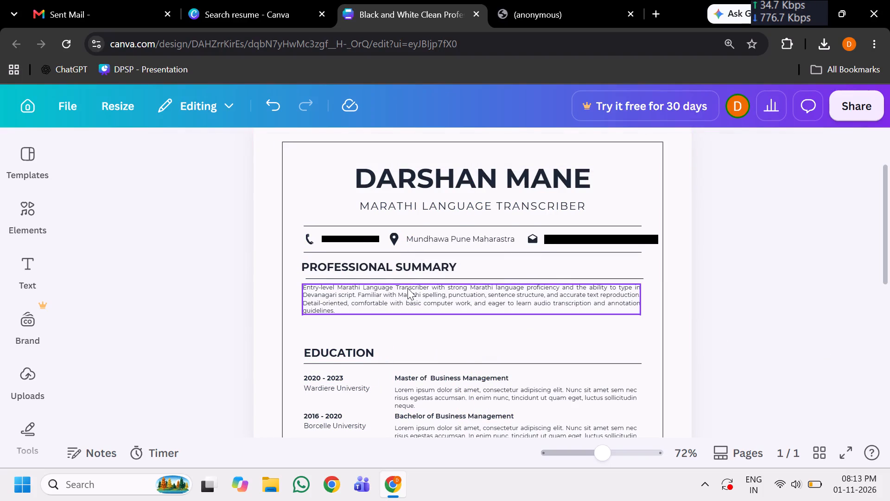
Copy the RELEVANT SKILLS heading from the PDF resume and return to the Canva design.
left_click(543, 12)
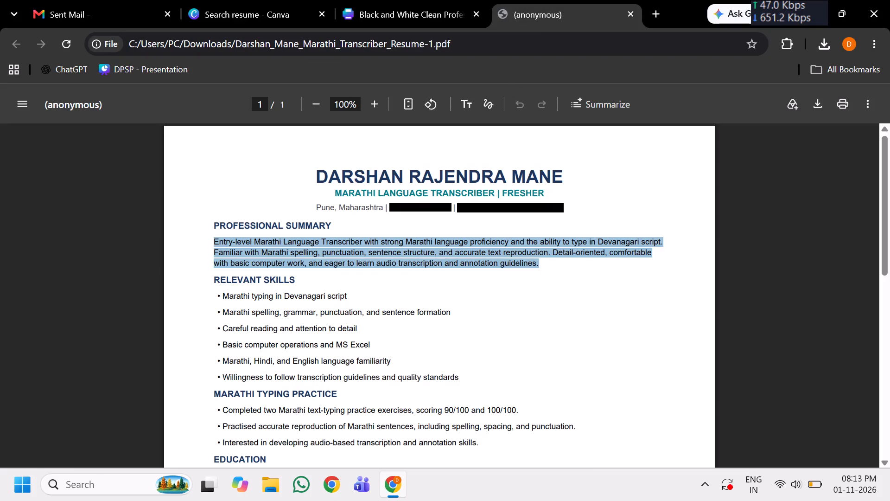
left_click_drag(297, 282, 293, 283)
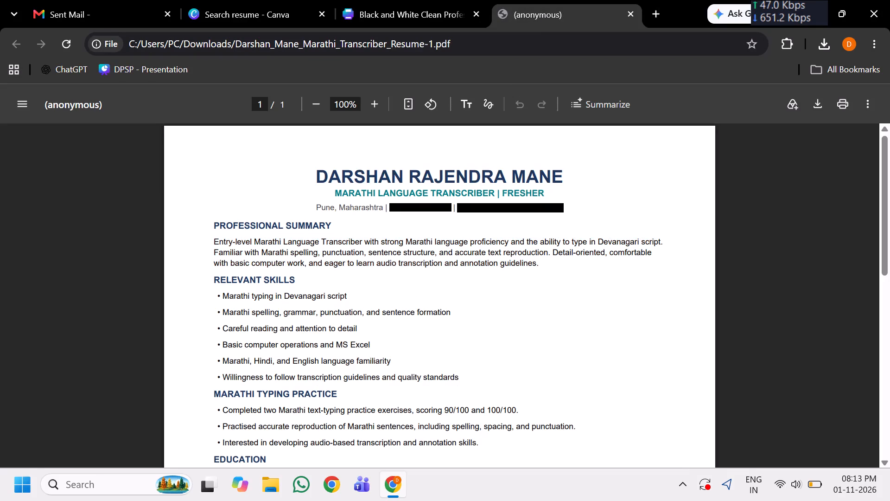
left_click_drag(293, 283, 211, 282)
right_click(222, 283)
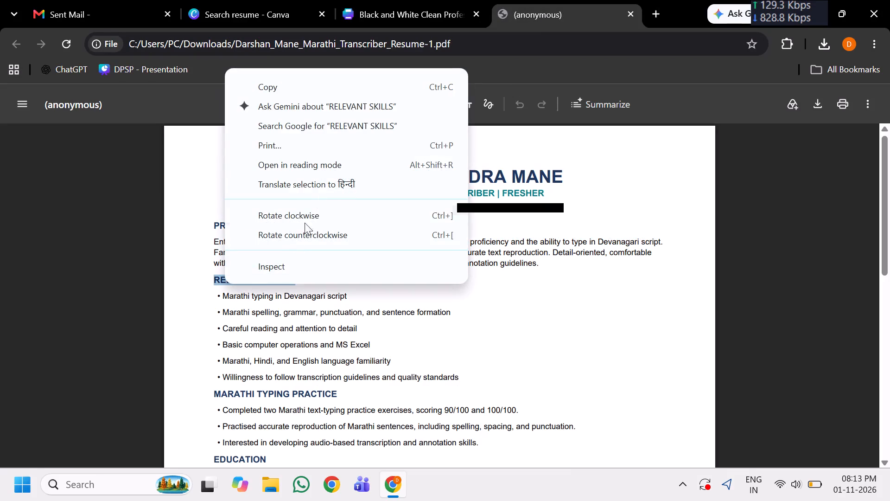
left_click(354, 87)
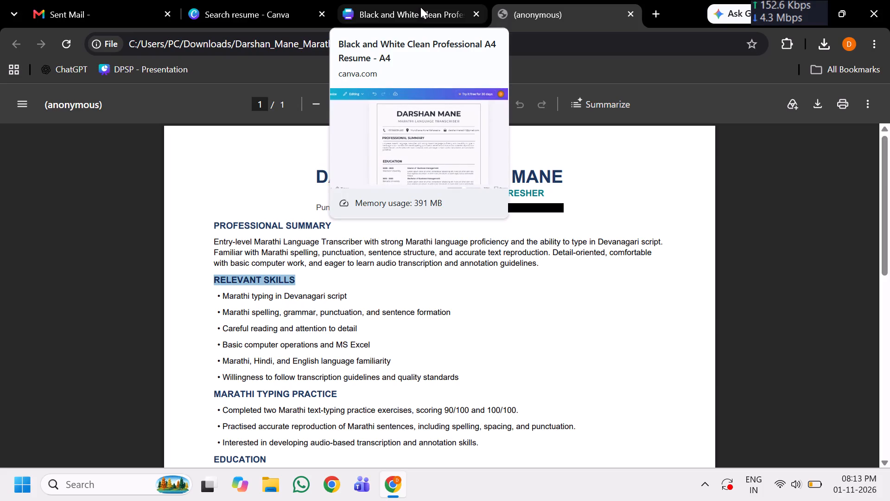
left_click(420, 7)
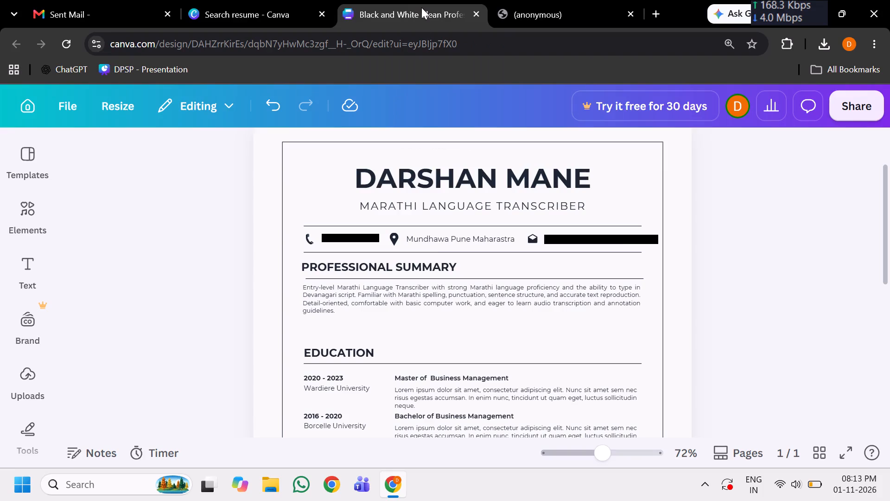
Move the EDUCATION heading up below the summary paragraph, replace its text with RELEVANT SKILLS, and widen it to fit one line.
left_click_drag(344, 352, 351, 328)
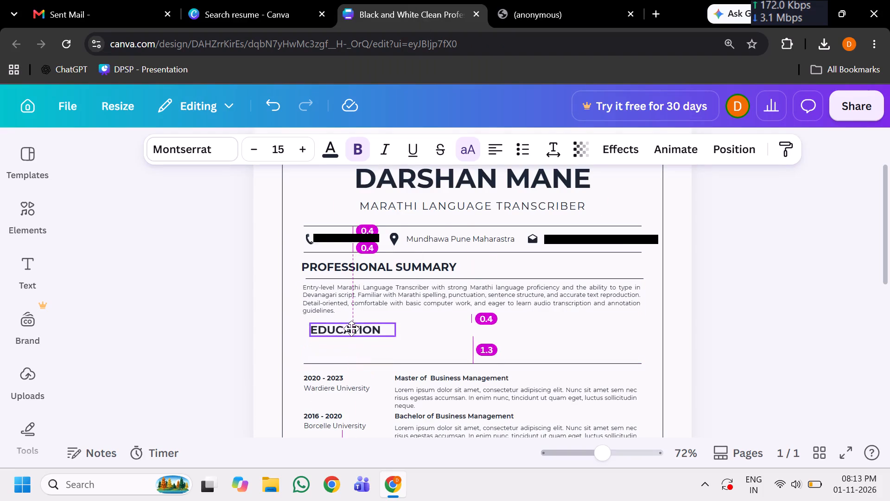
left_click_drag(351, 328, 345, 325)
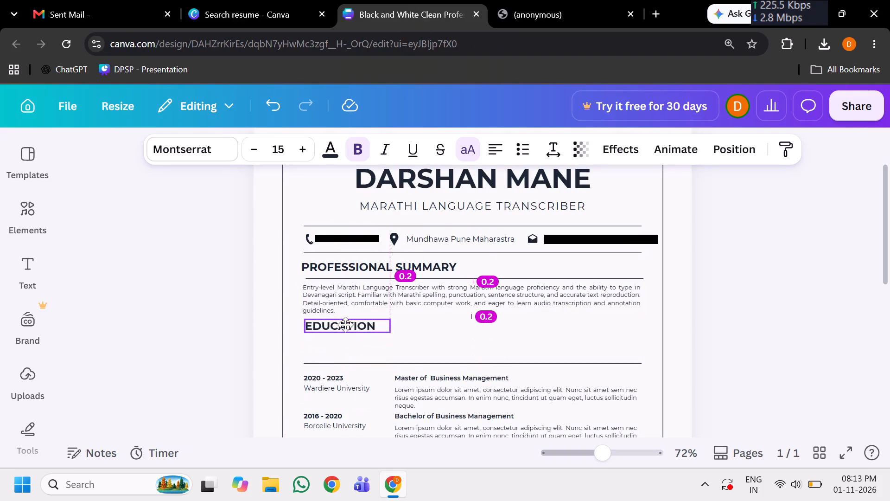
left_click_drag(345, 325, 342, 327)
double_click(343, 326)
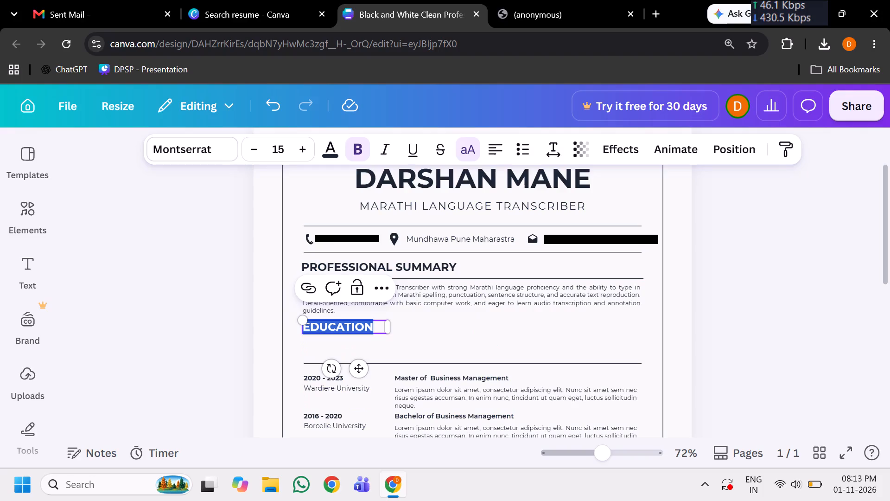
key("ctrl+v")
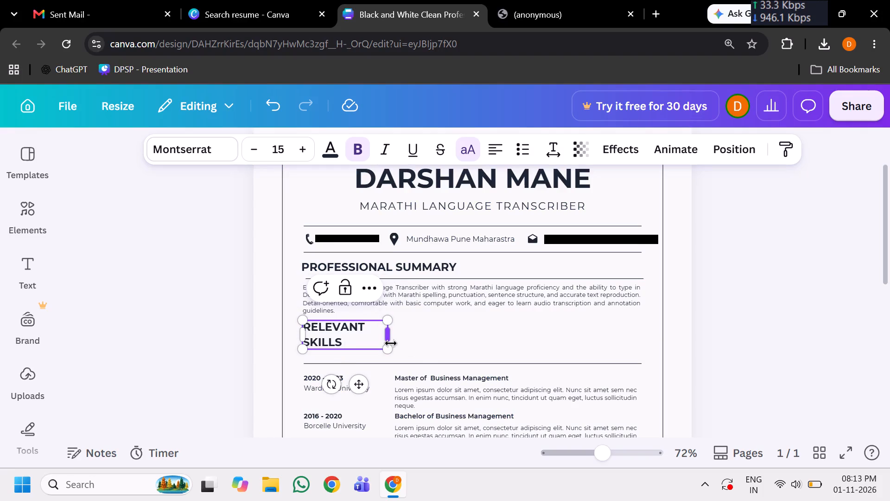
left_click_drag(391, 340, 416, 336)
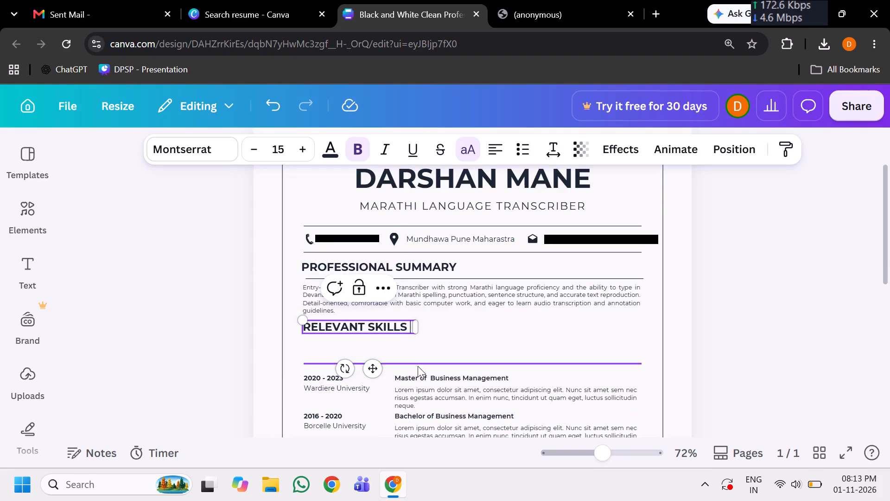
Move the divider line up to sit just beneath the RELEVANT SKILLS heading.
left_click_drag(418, 361, 416, 338)
Delete the Master of Business Management title, the Wardiere University line and the 2020 - 2023 date below RELEVANT SKILLS.
scroll(379, 366, "down", 2)
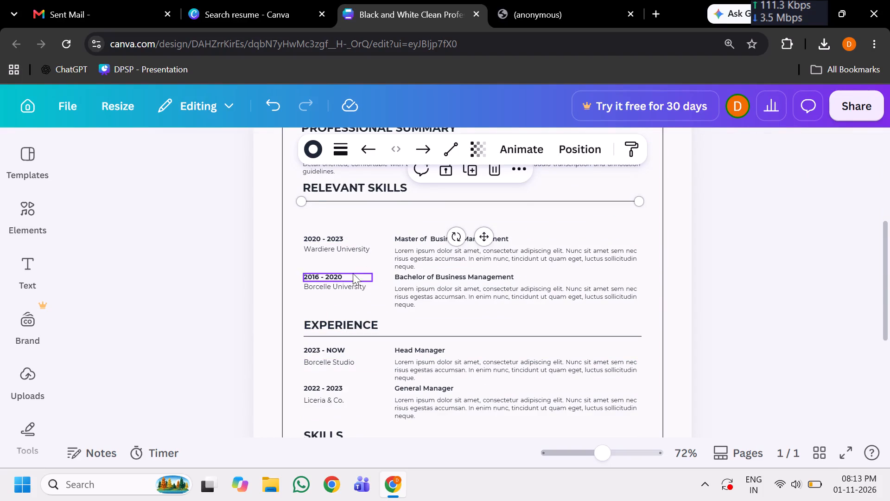
scroll(370, 282, "up", 1)
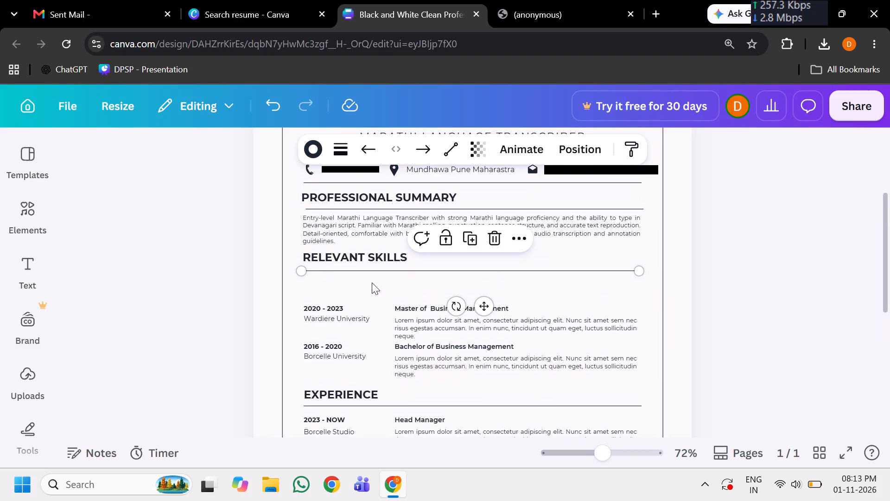
left_click(421, 307)
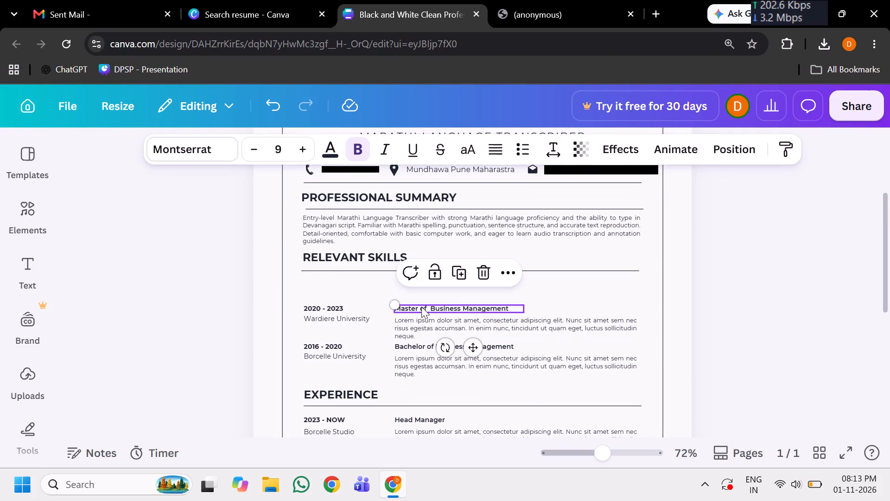
left_click(484, 273)
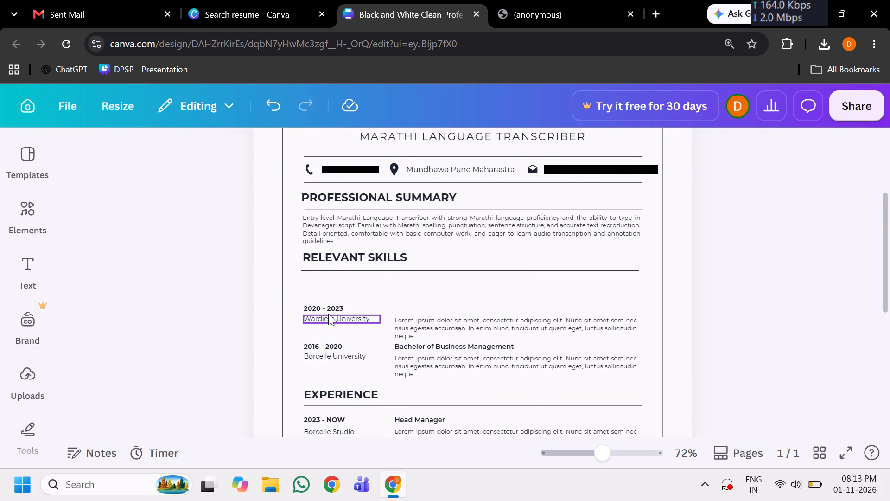
left_click(328, 314)
left_click(362, 280)
left_click(331, 305)
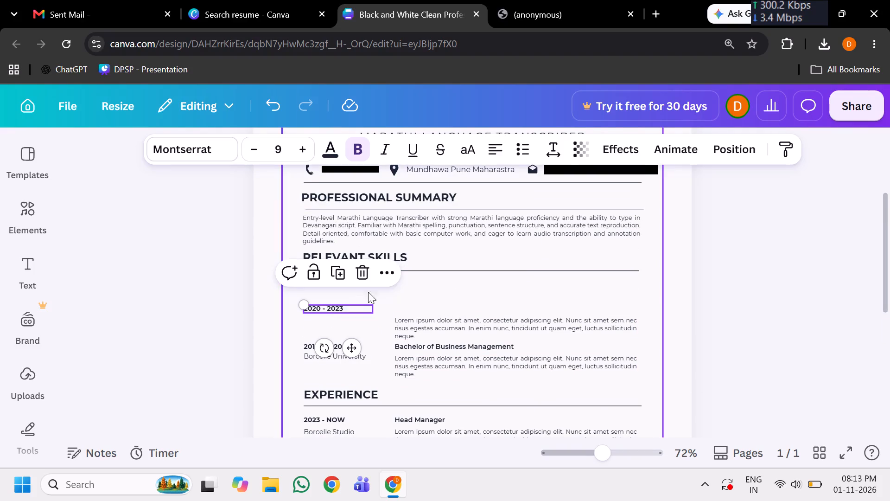
left_click(367, 272)
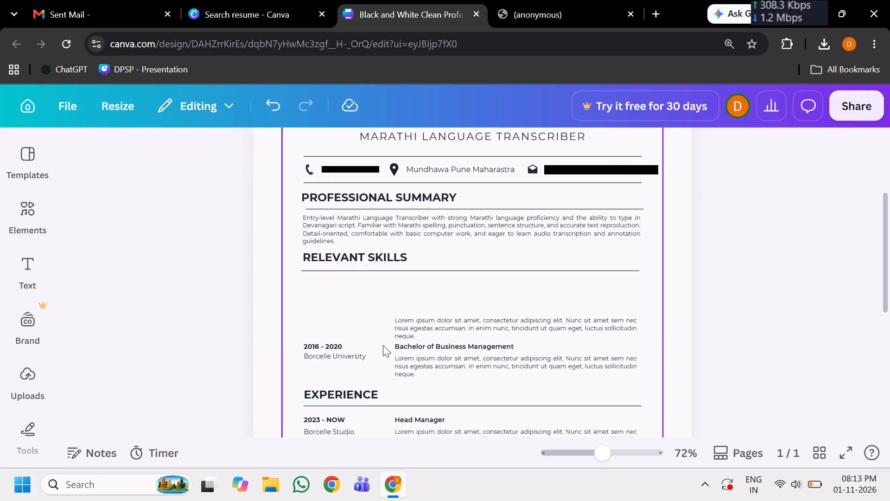
Replace the first placeholder paragraph below RELEVANT SKILLS with the six skill bullets copied from the PDF resume.
scroll(384, 355, "down", 1)
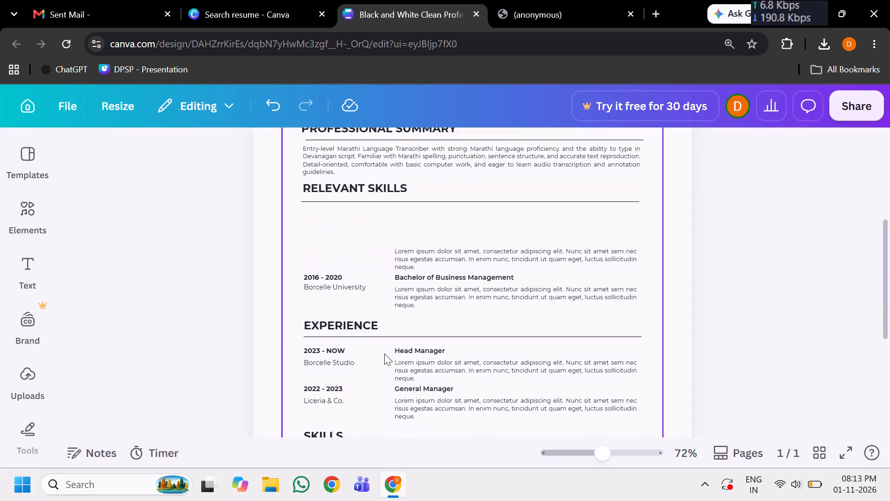
scroll(385, 353, "down", 1)
scroll(383, 346, "up", 4)
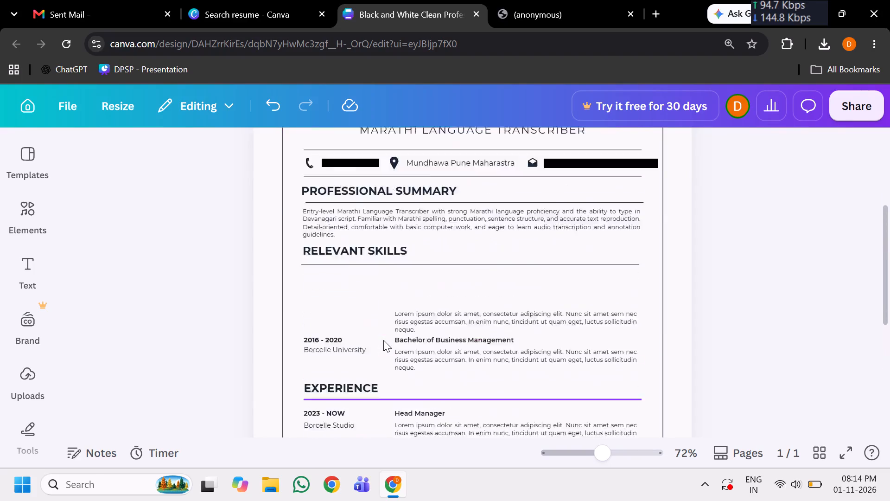
left_click(550, 9)
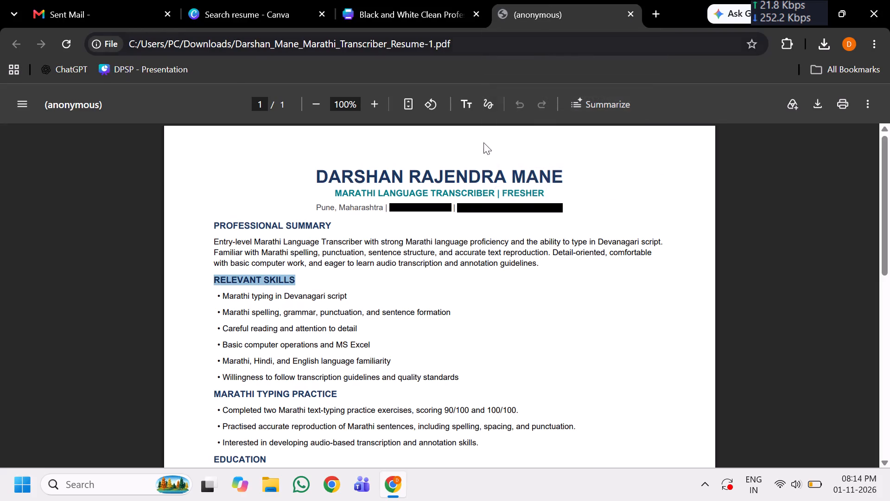
left_click_drag(217, 295, 267, 304)
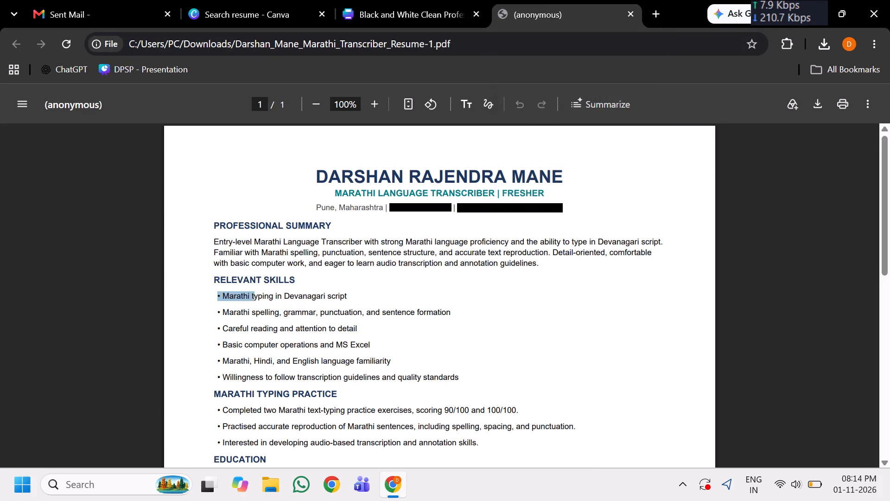
left_click_drag(267, 304, 465, 382)
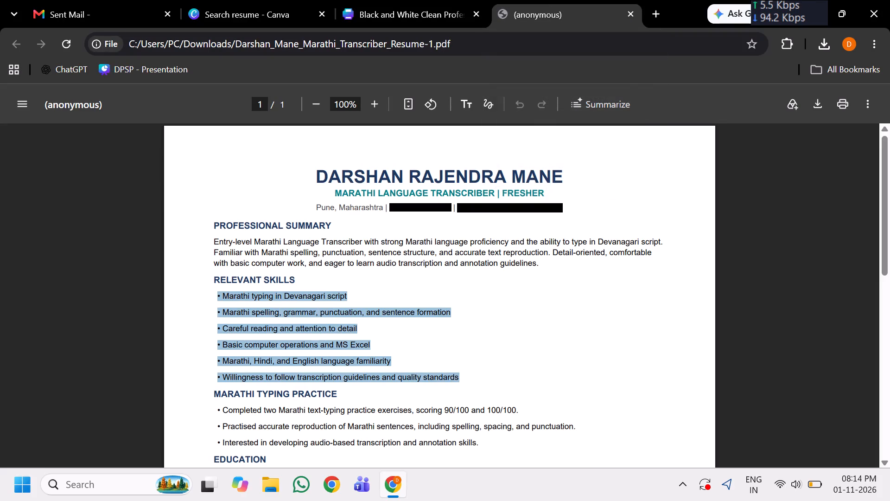
right_click(447, 363)
left_click(504, 162)
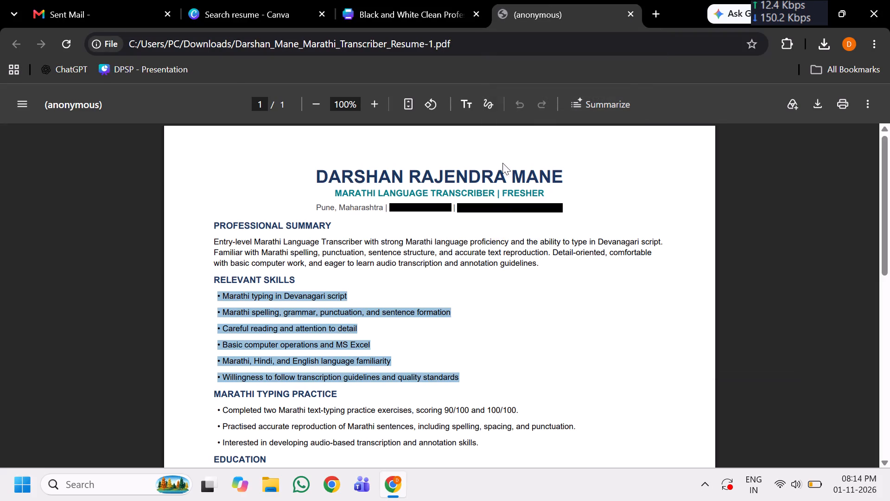
left_click(395, 9)
scroll(434, 308, "down", 2)
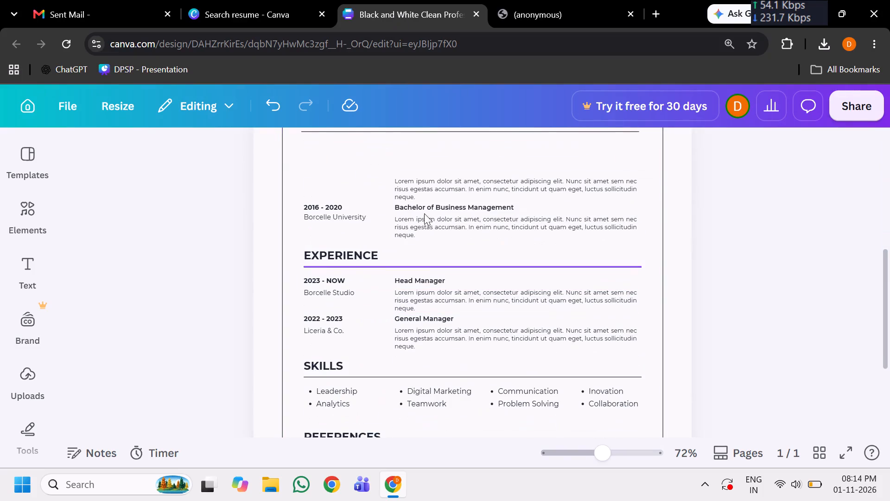
double_click(428, 187)
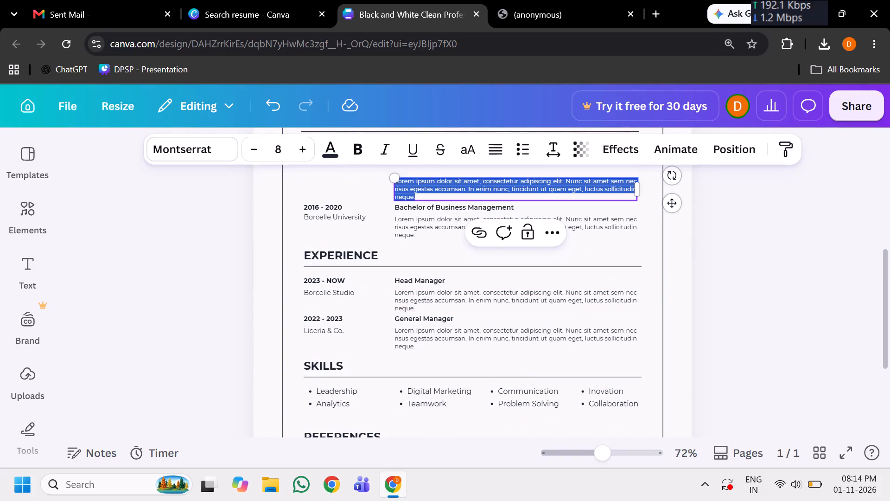
key("ctrl+v")
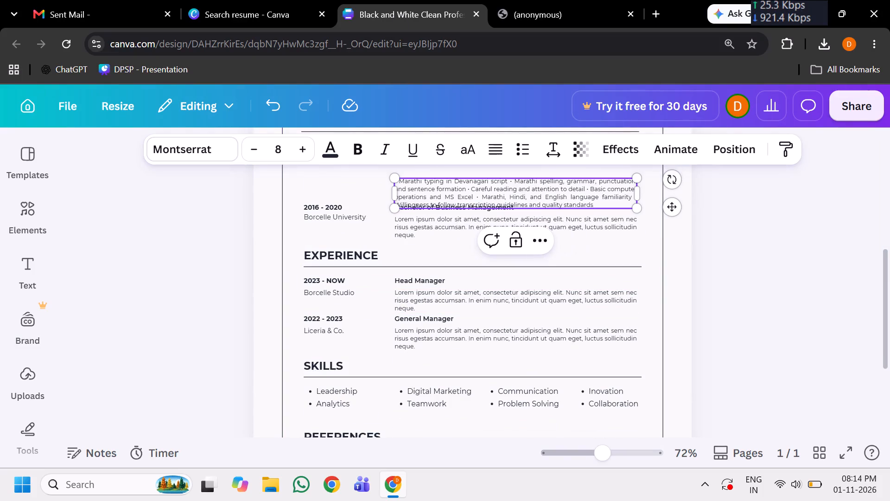
Move the skills text up under the RELEVANT SKILLS divider and enlarge its text box until the font size is 8.9.
scroll(453, 323, "up", 1)
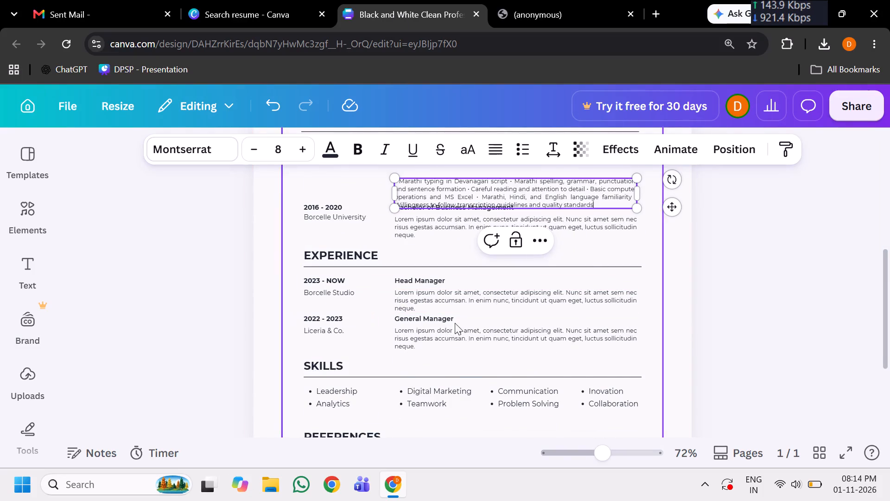
scroll(455, 323, "up", 1)
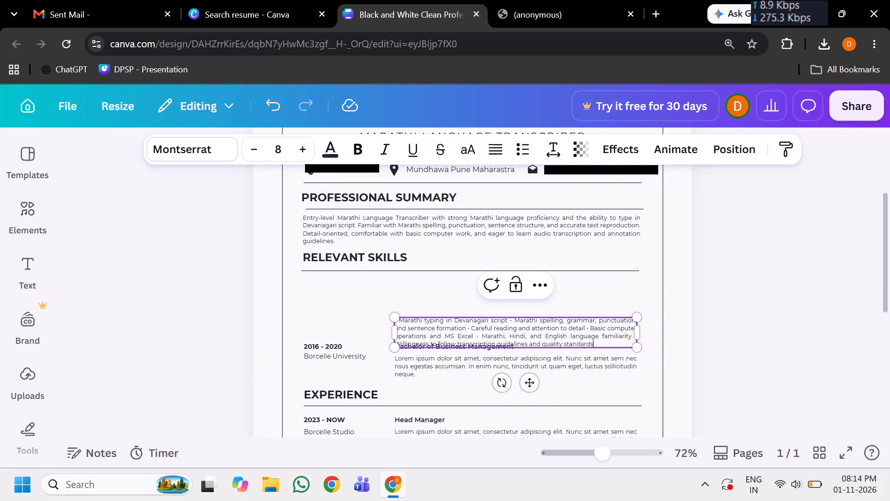
left_click_drag(532, 384, 455, 346)
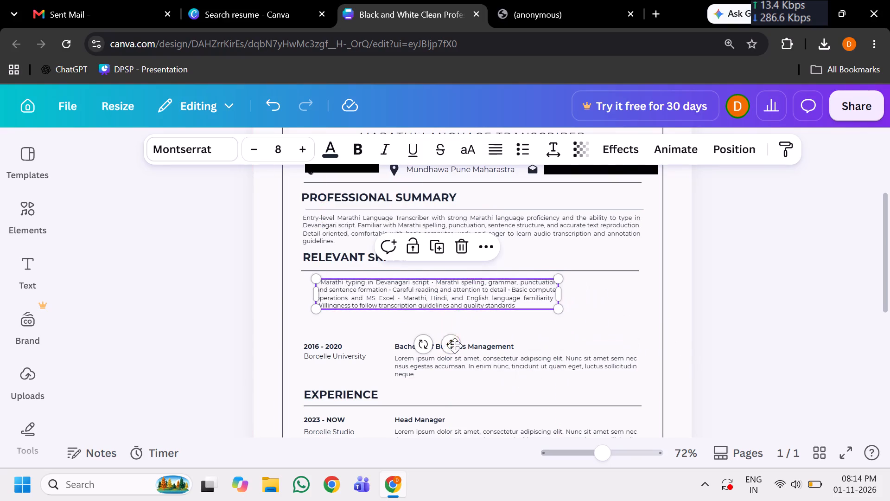
left_click_drag(558, 308, 579, 323)
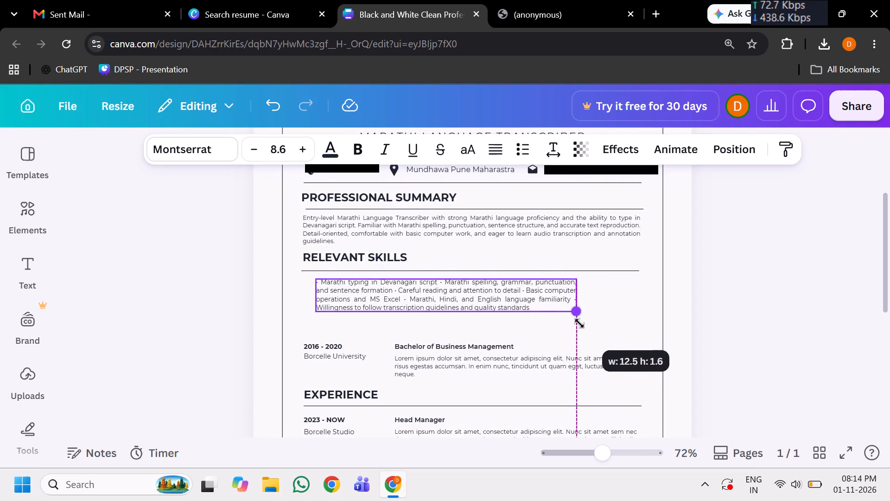
left_click_drag(579, 323, 586, 326)
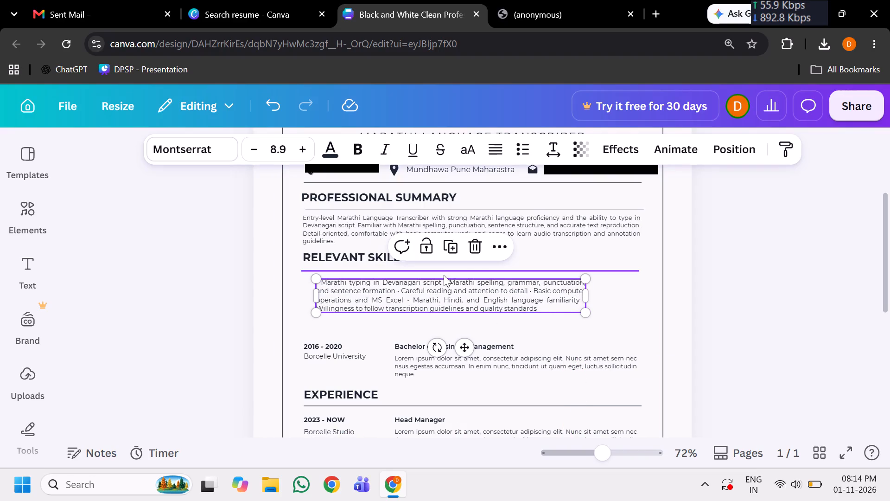
Delete the 2016 - 2020 date, Borcelle University, Bachelor of Business Management title and its placeholder paragraph.
left_click(315, 343)
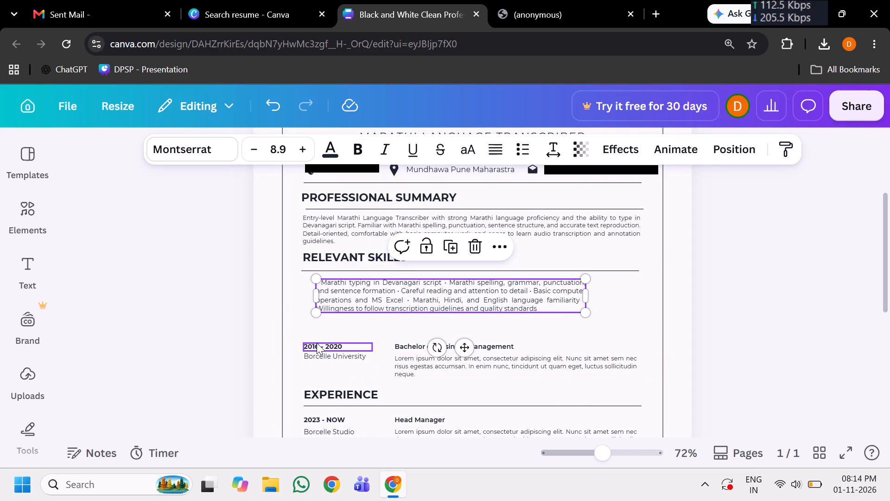
left_click(368, 314)
left_click(349, 357)
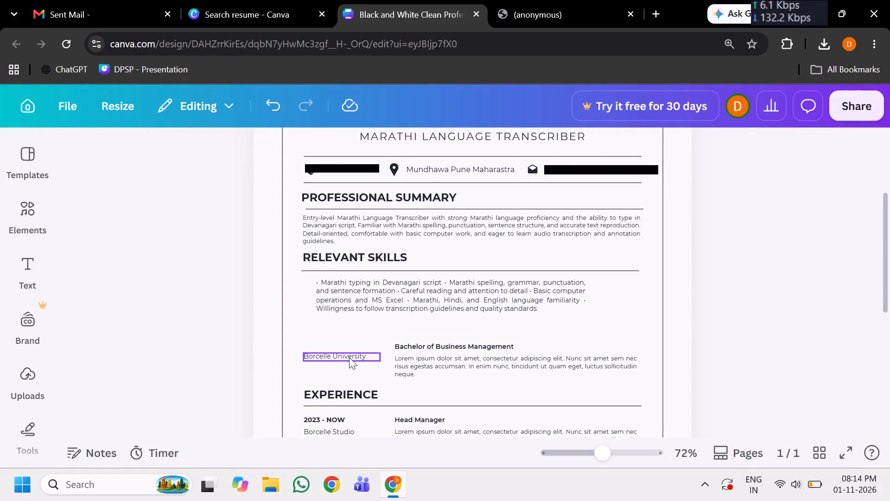
left_click(366, 317)
left_click(423, 345)
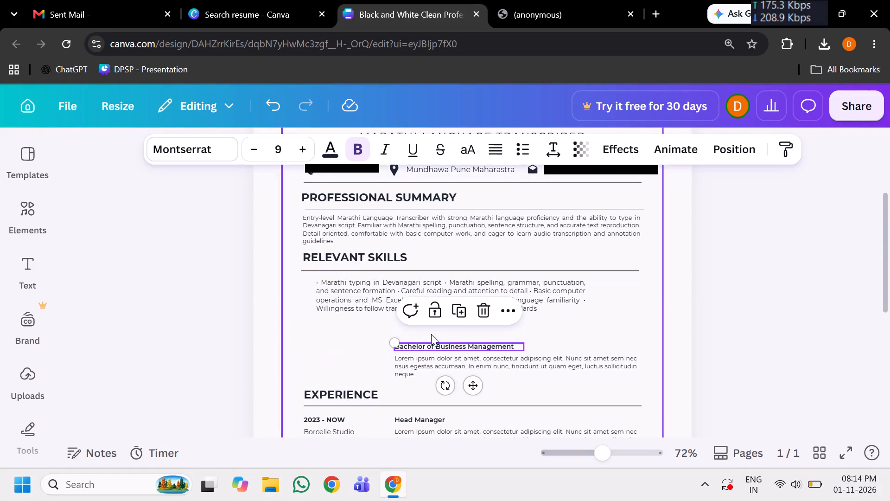
left_click(484, 306)
left_click(450, 361)
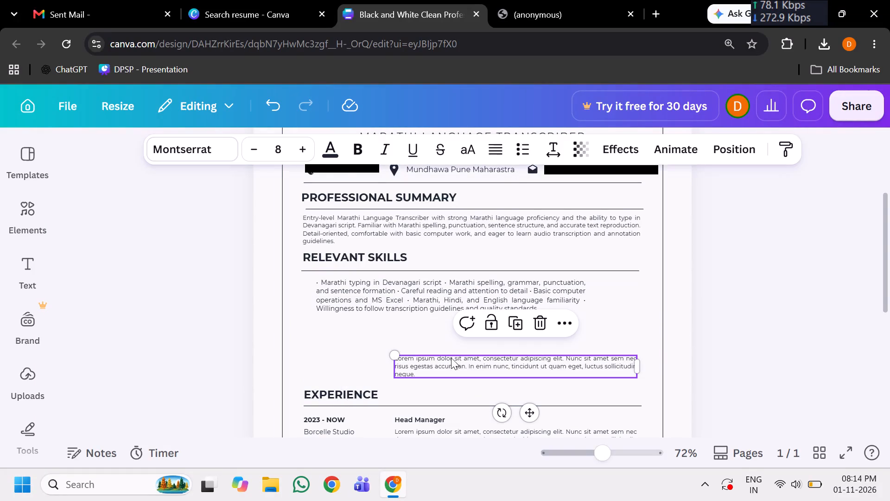
left_click(539, 322)
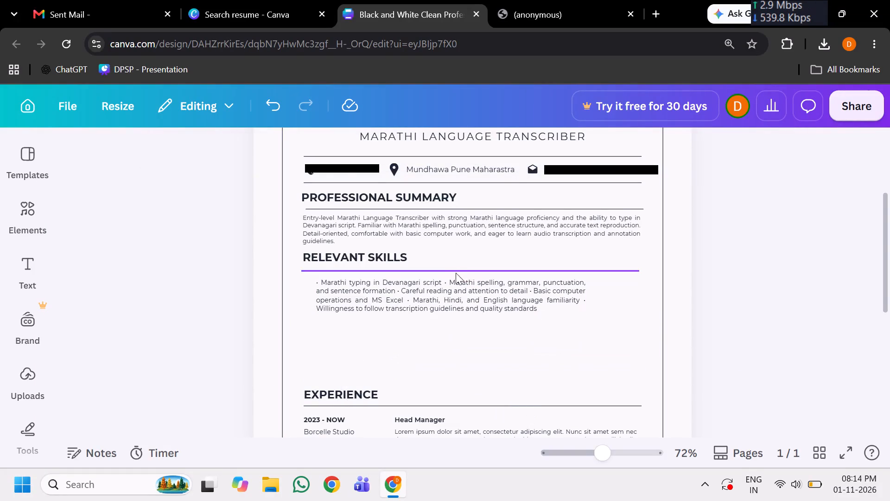
Break the RELEVANT SKILLS text so each of the six bullets starts its own line, removing the extra space before "Marathi, Hindi, and English language familiarity".
left_click(442, 283)
left_click(443, 282)
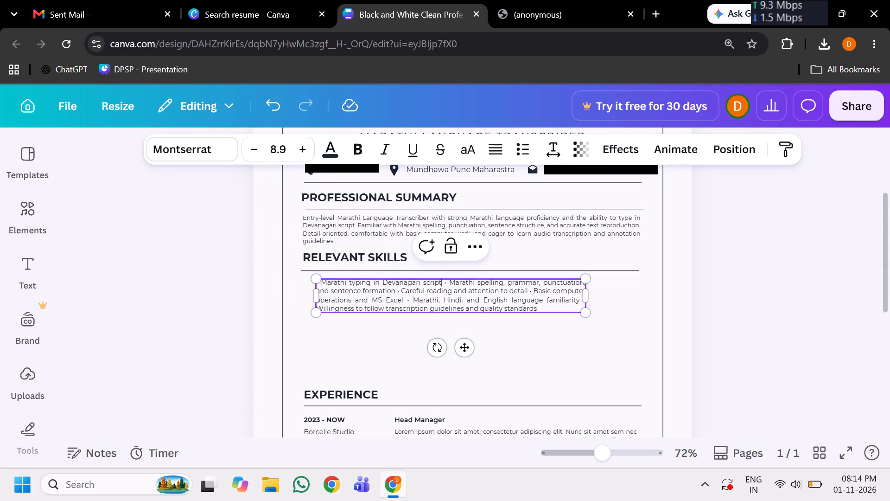
key("Return")
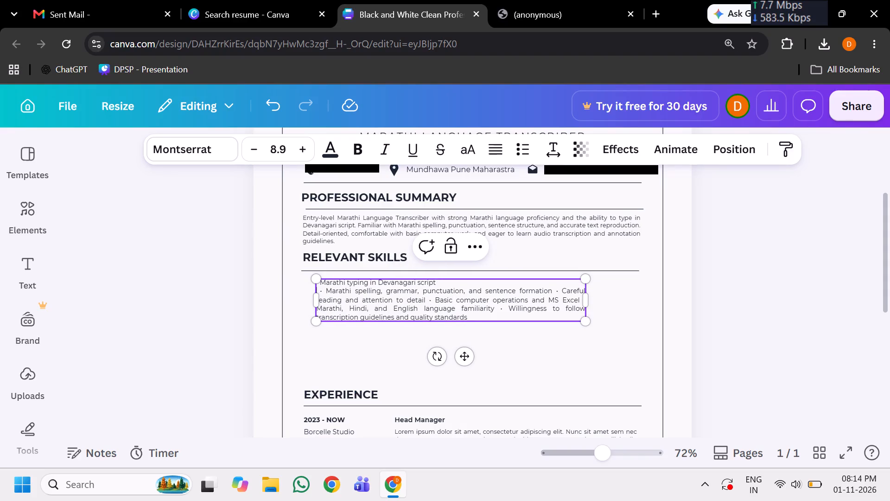
left_click(552, 290)
key("Return")
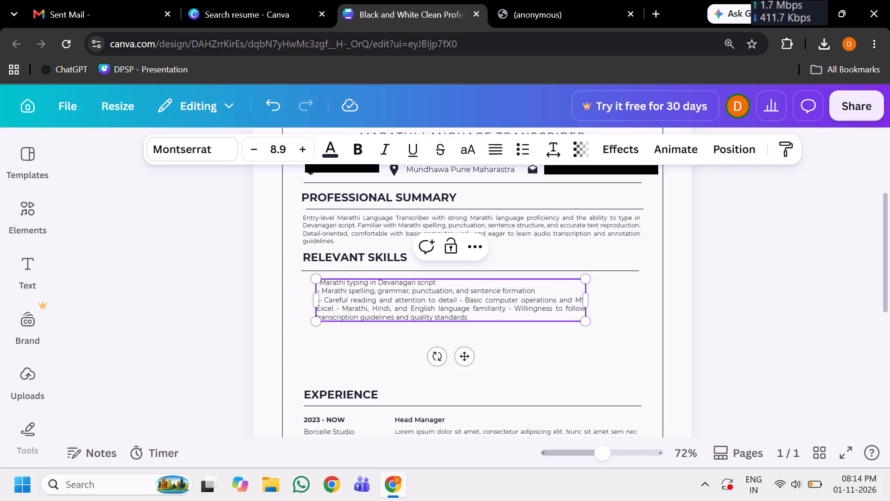
left_click(458, 303)
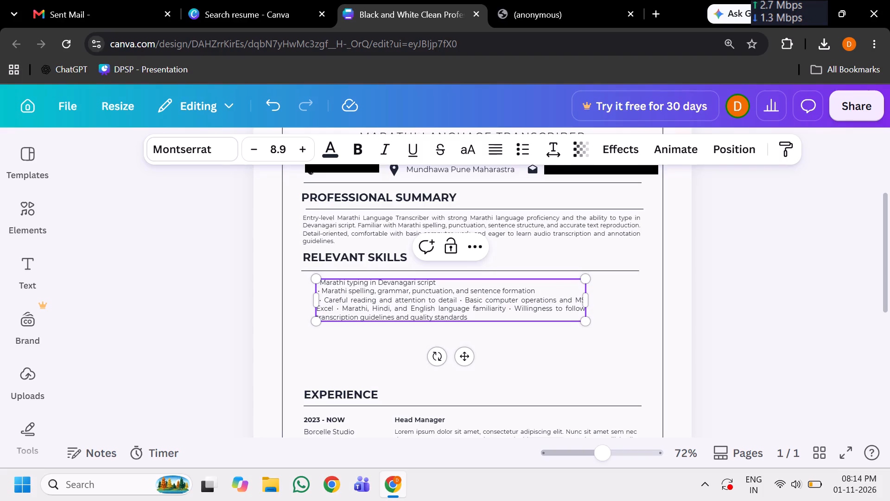
left_click(464, 301)
left_click(460, 301)
key("Return")
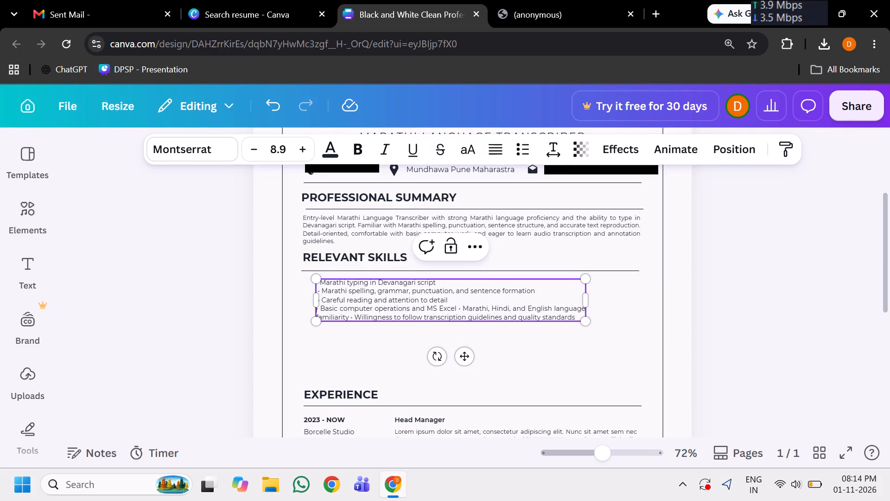
left_click(456, 308)
key("Return")
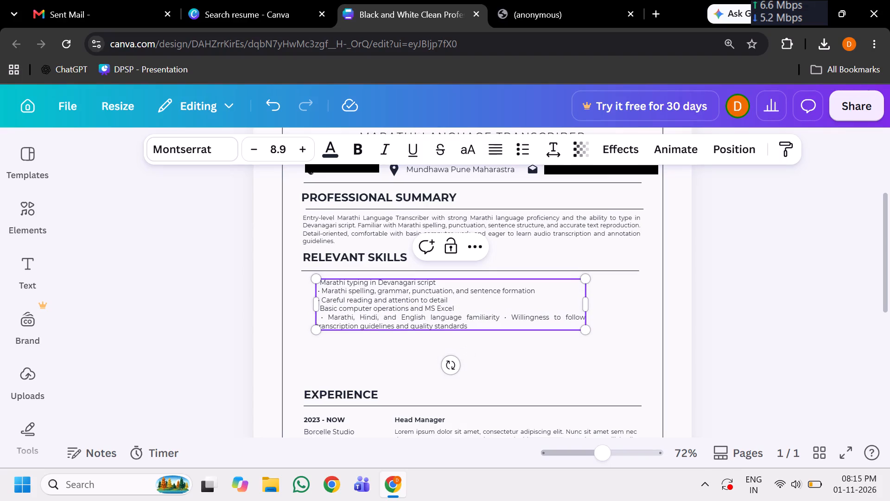
left_click(319, 317)
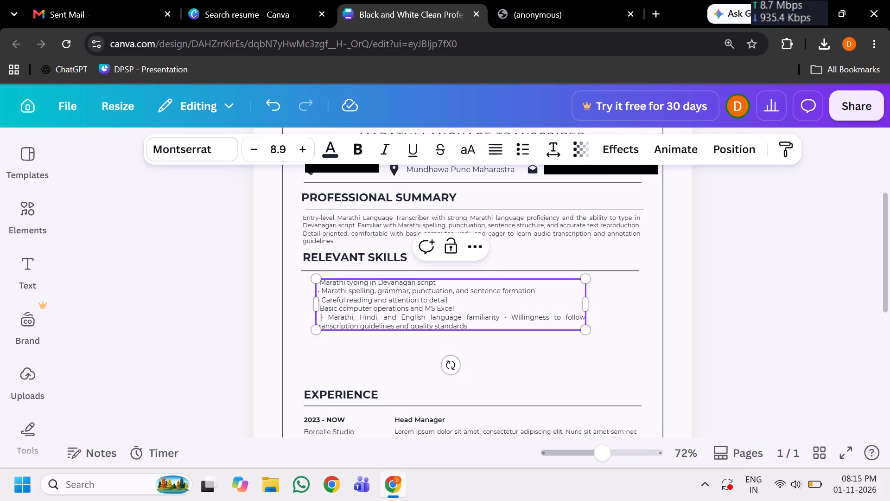
key("BackSpace")
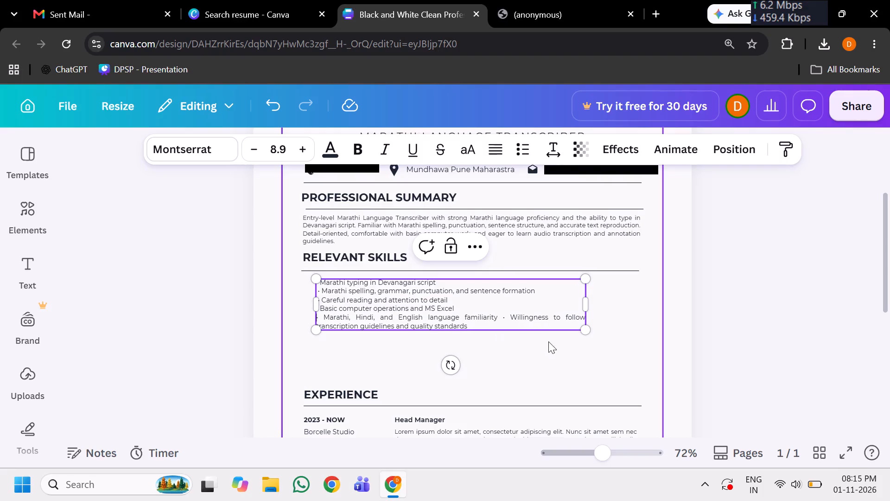
left_click(502, 318)
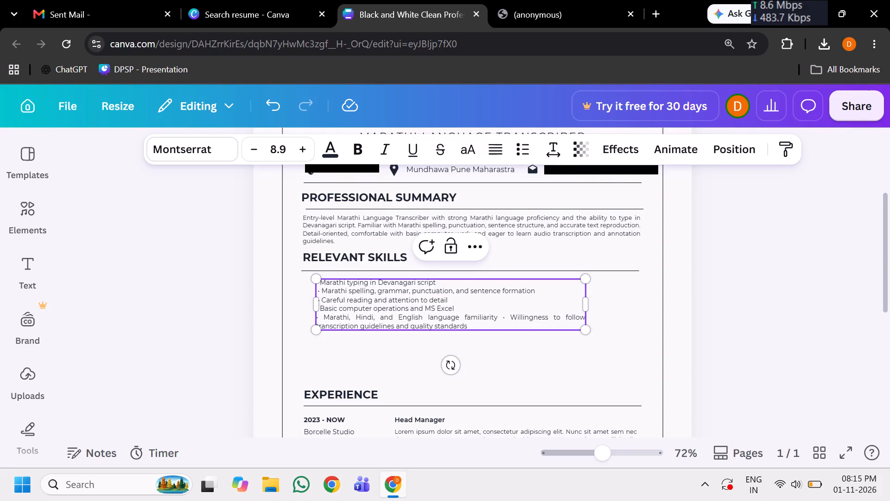
key("Return")
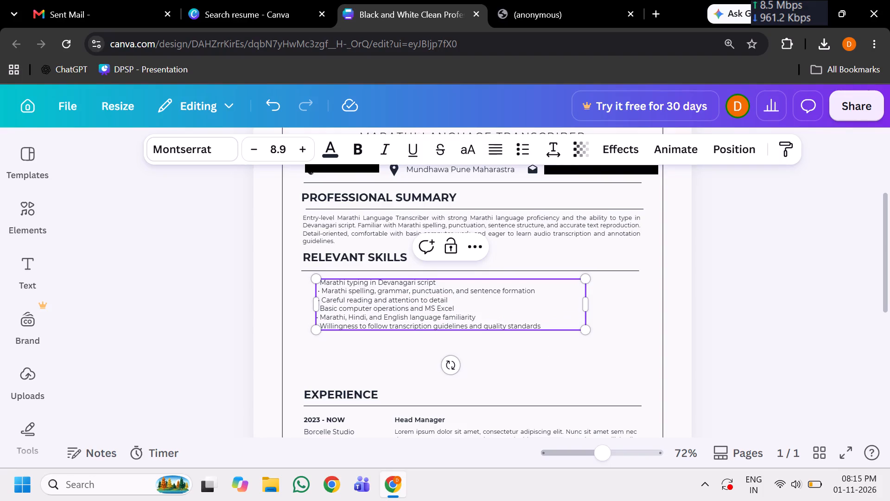
left_click(612, 377)
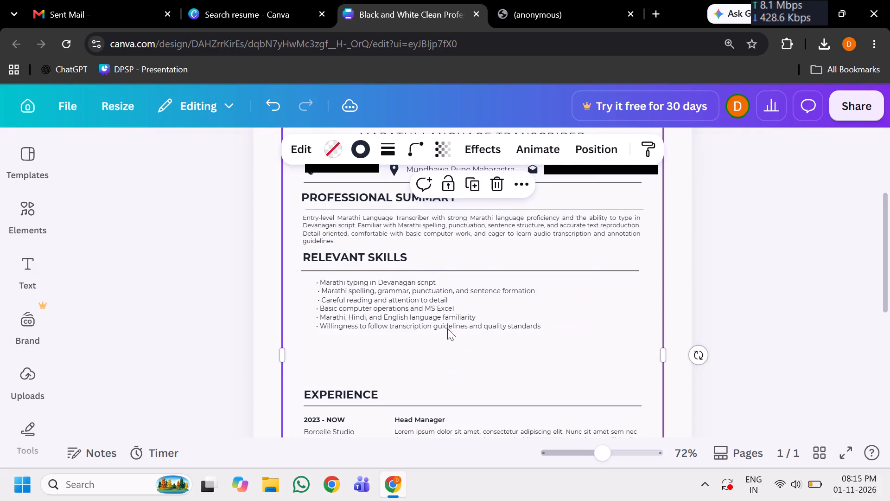
Move the skills text box left so its bullets line up with the start of the RELEVANT SKILLS divider.
left_click(450, 318)
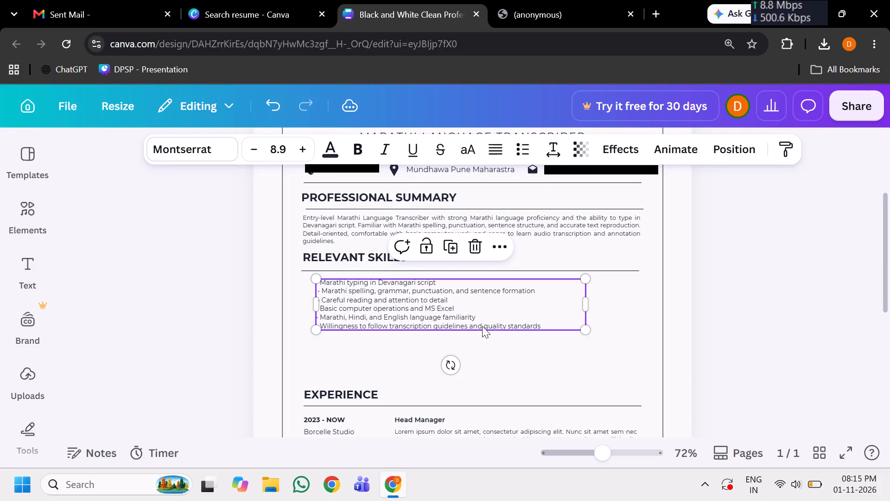
left_click_drag(528, 305, 515, 306)
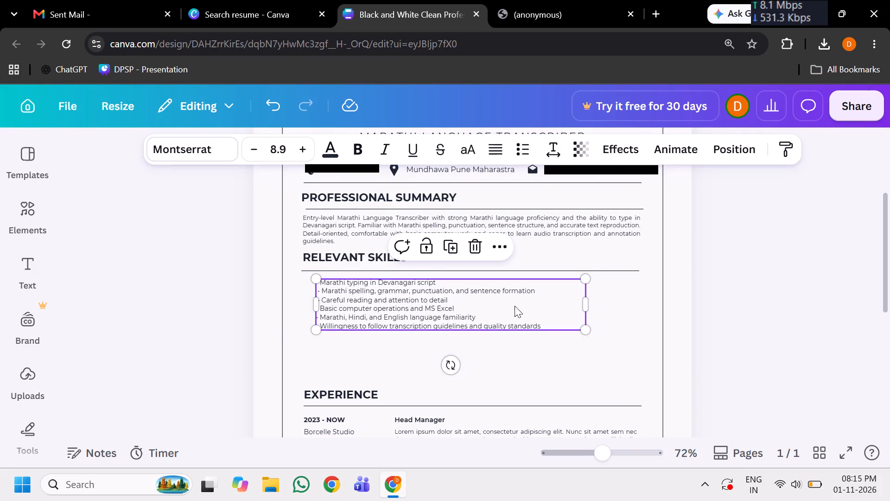
left_click_drag(515, 306, 513, 305)
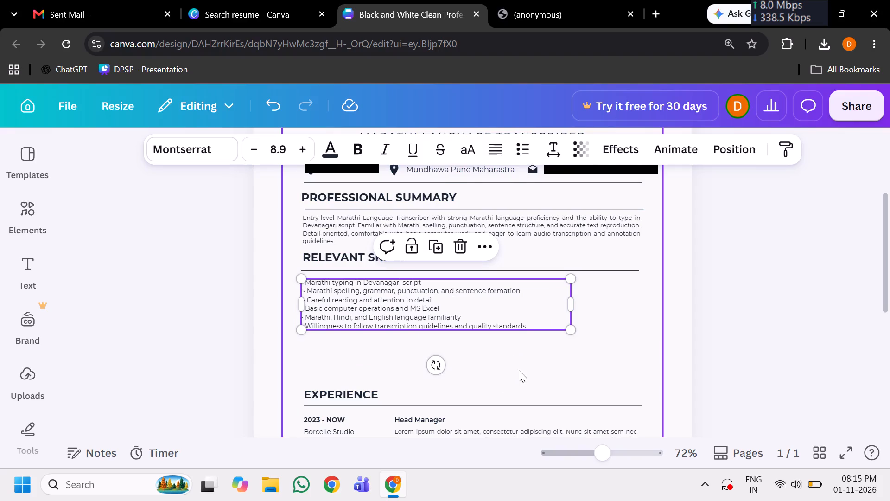
left_click(519, 370)
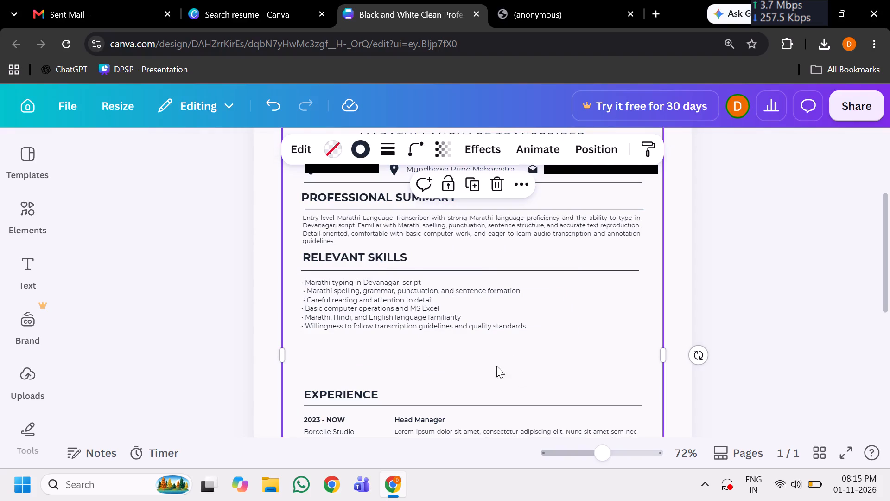
Remove the extra leading space before the "Marathi spelling, grammar, punctuation, and sentence formation" bullet.
left_click(307, 292)
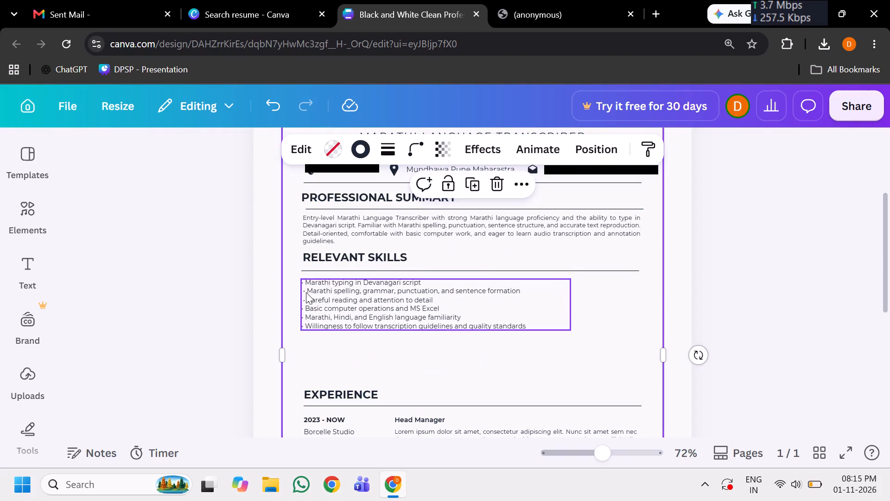
left_click(304, 291)
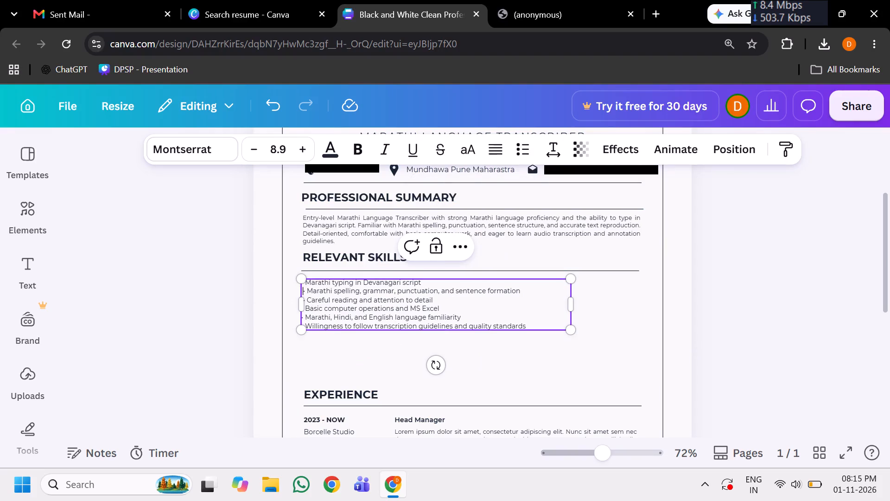
key("BackSpace")
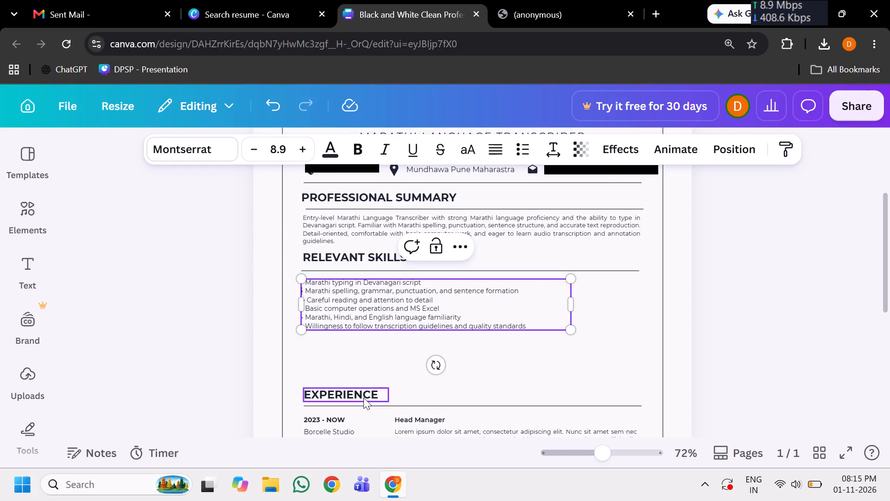
left_click(567, 341)
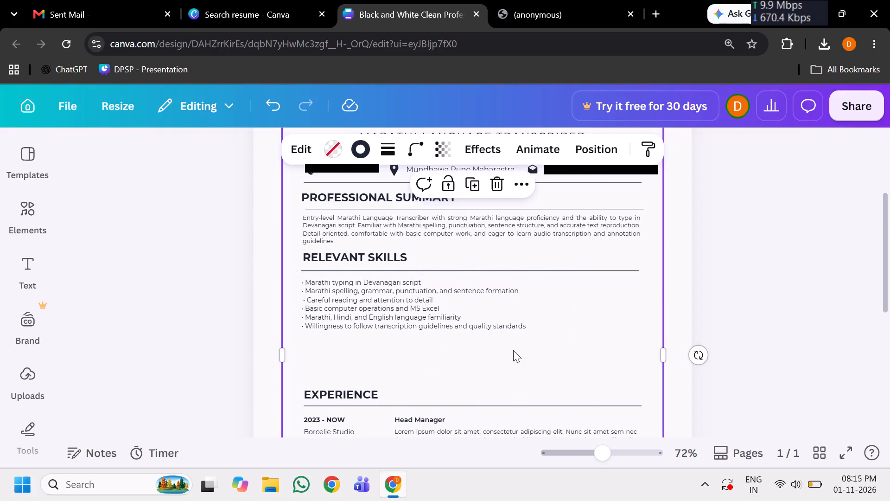
Move the EXPERIENCE heading up to just below the last skills bullet, left-aligned with the RELEVANT SKILLS heading.
scroll(512, 350, "down", 1)
left_click_drag(329, 321, 328, 275)
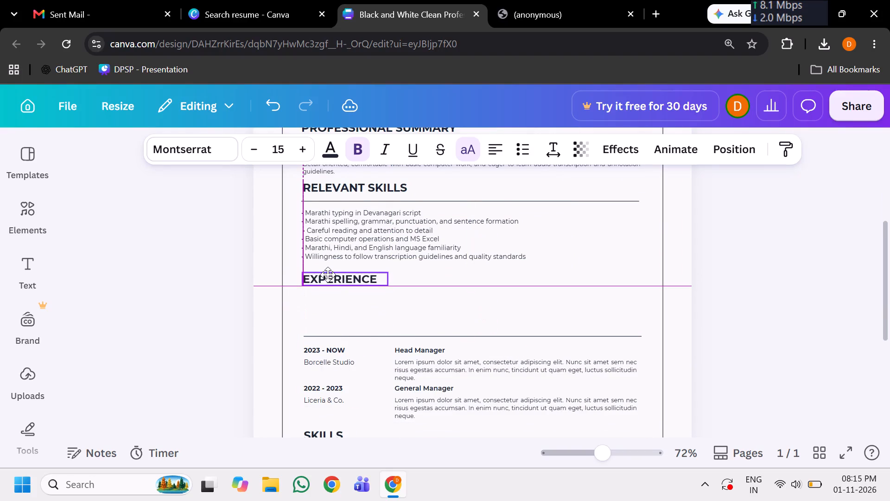
left_click_drag(328, 275, 338, 276)
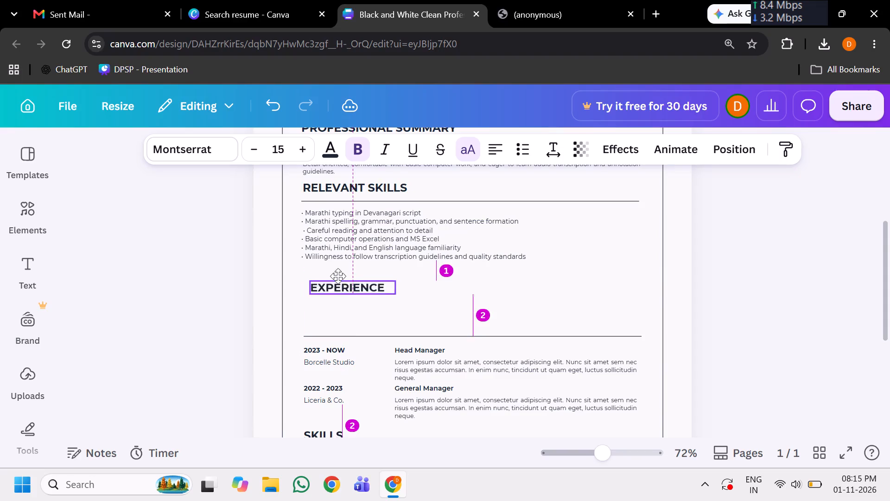
left_click_drag(338, 276, 327, 278)
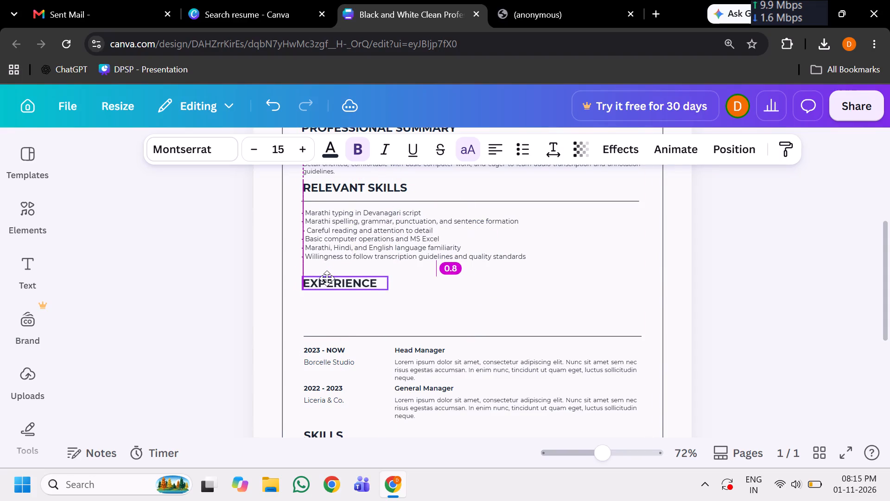
left_click_drag(327, 278, 328, 272)
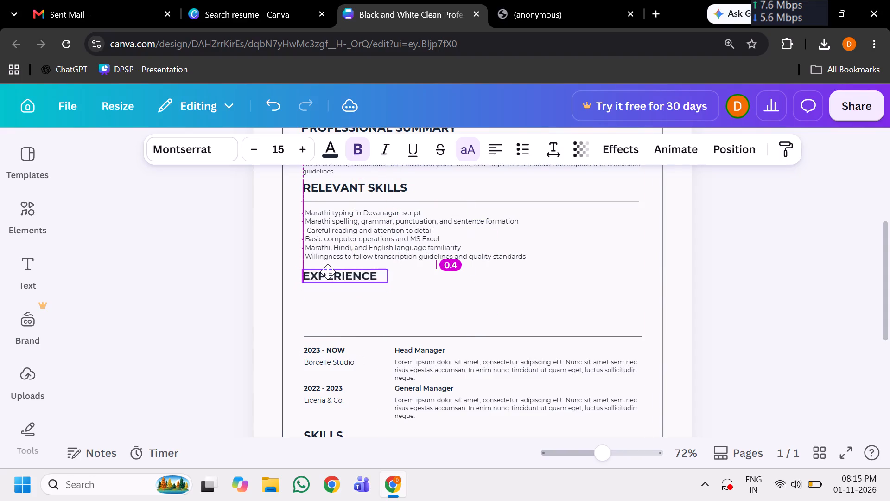
left_click_drag(328, 272, 327, 273)
Move the EXPERIENCE divider line up to just below its heading, aligned with the RELEVANT SKILLS divider.
left_click_drag(392, 332, 383, 306)
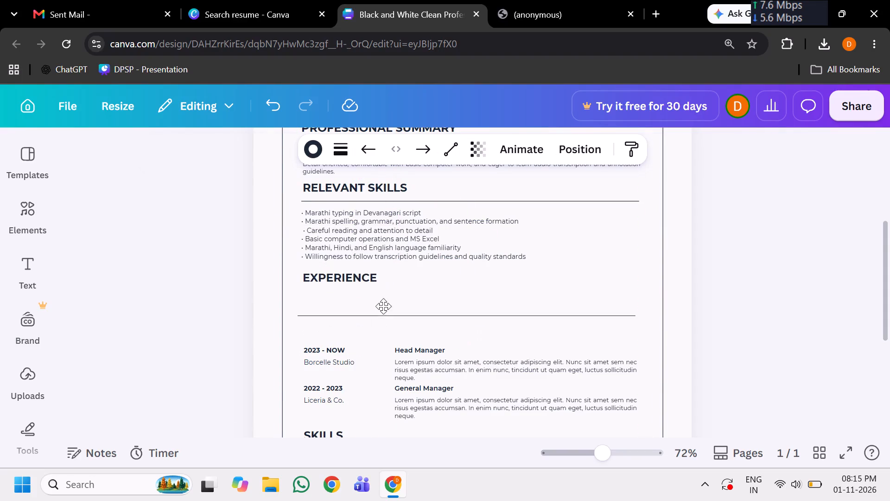
left_click_drag(383, 306, 393, 289)
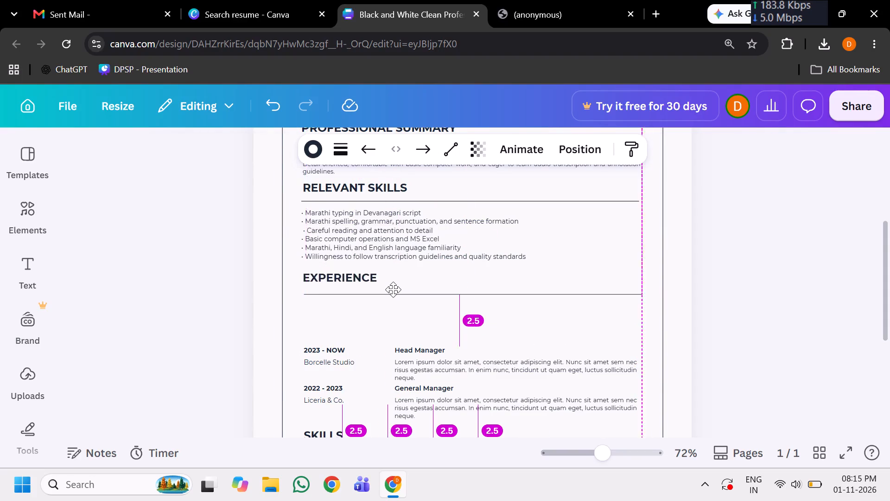
left_click_drag(393, 289, 392, 285)
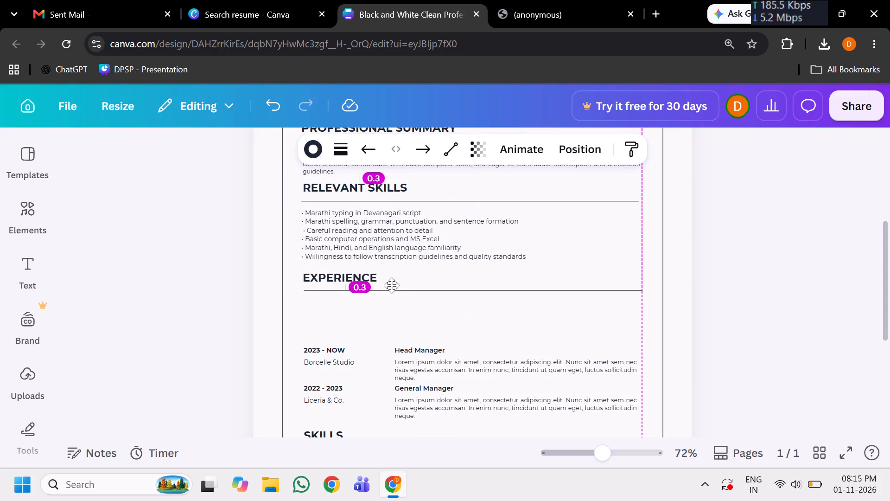
left_click_drag(392, 285, 390, 288)
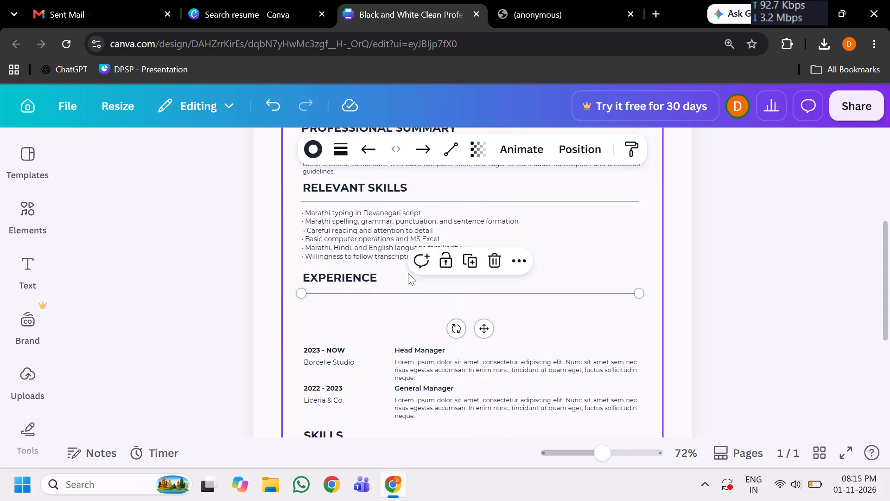
Review the resume layout from the name header down to the EXPERIENCE section.
scroll(409, 272, "up", 3)
scroll(442, 273, "down", 1)
scroll(440, 273, "up", 1)
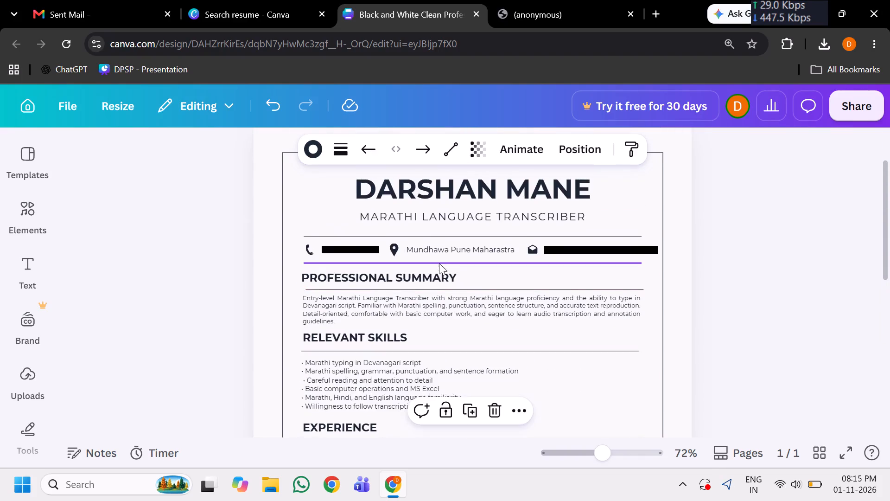
scroll(439, 263, "up", 1)
scroll(438, 263, "down", 3)
scroll(412, 305, "down", 1)
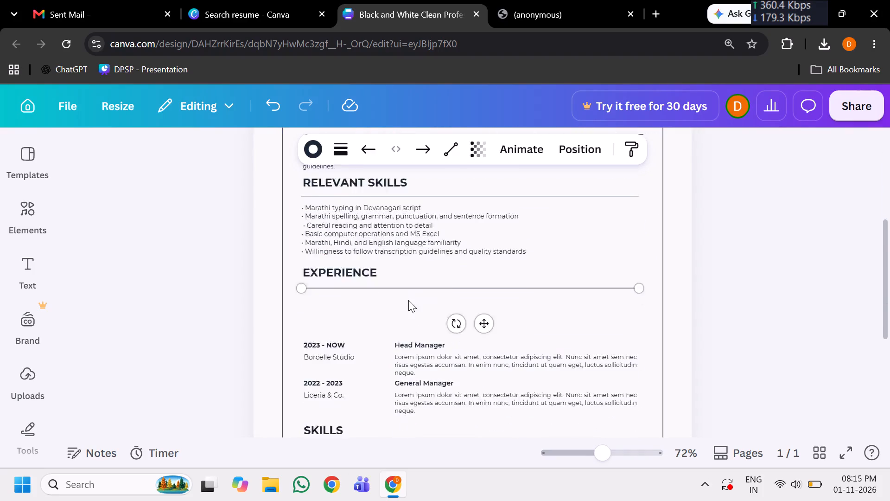
Copy the degree, college and university lines under EDUCATION in the Marathi transcriber resume PDF.
left_click(527, 5)
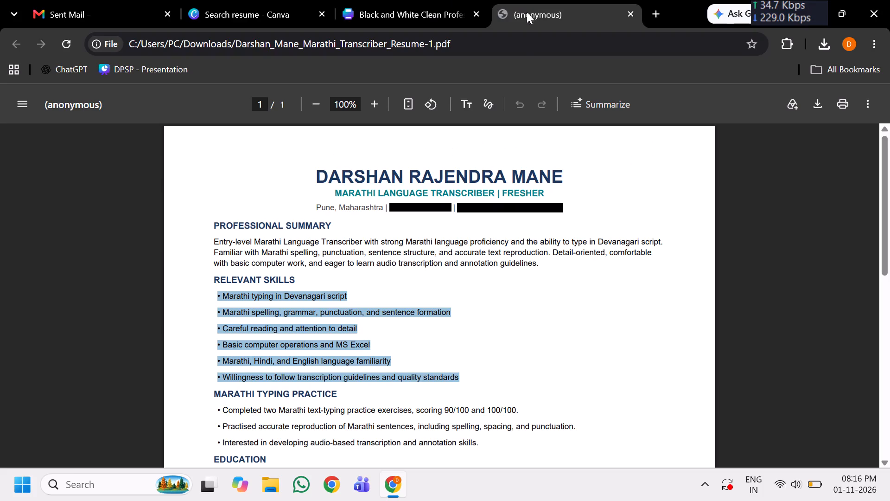
scroll(404, 279, "down", 1)
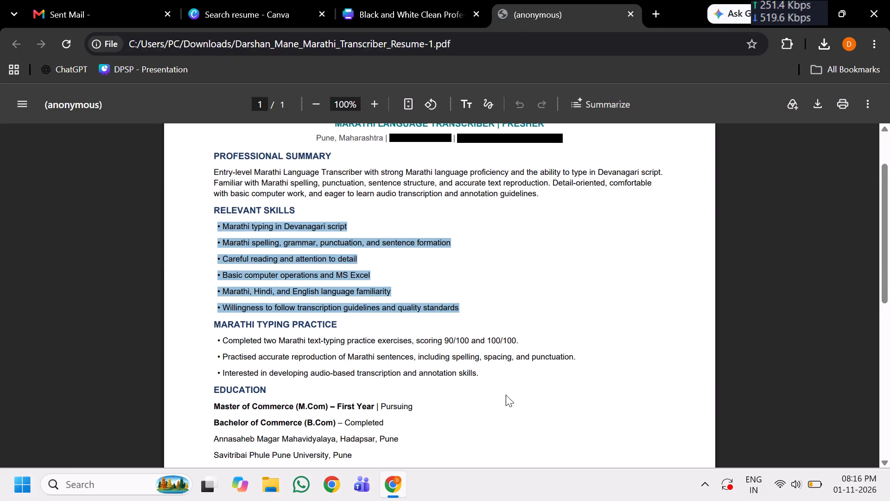
scroll(291, 363, "down", 1)
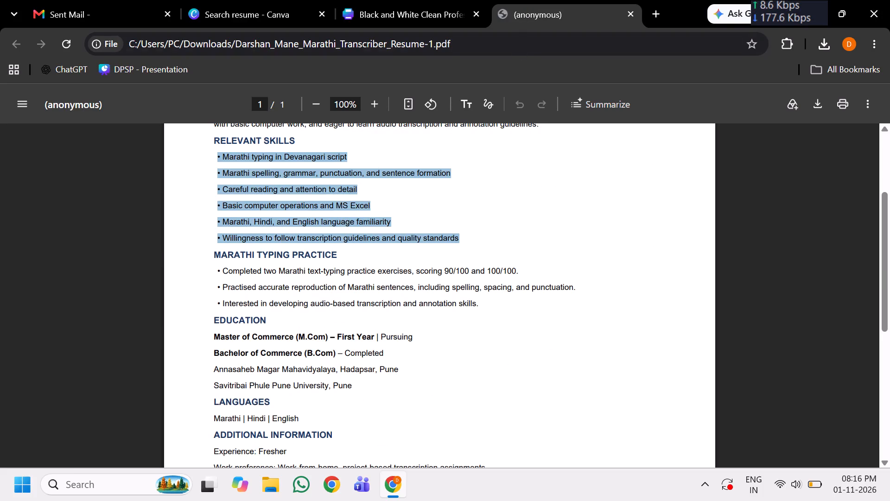
left_click_drag(358, 388, 214, 337)
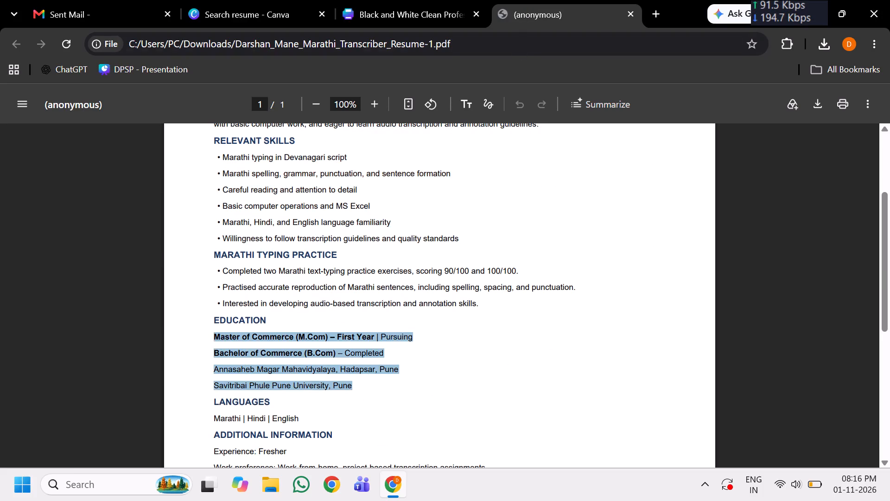
left_click_drag(214, 337, 216, 340)
right_click(235, 340)
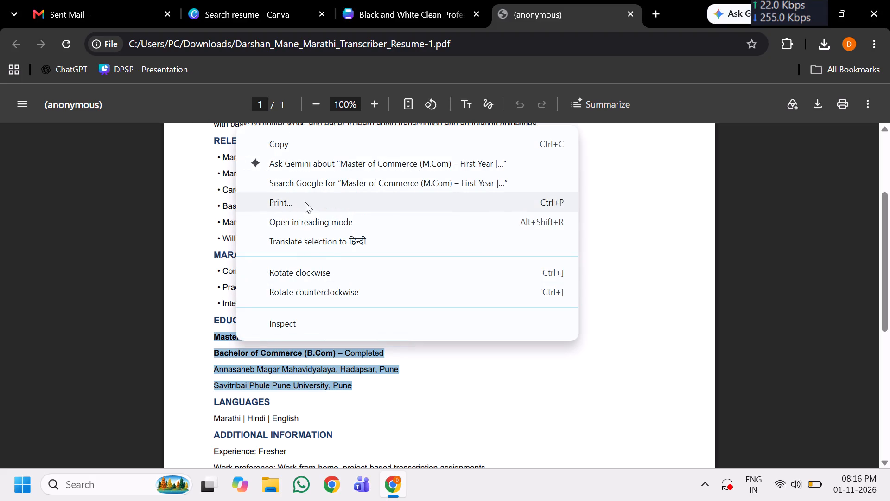
left_click(298, 145)
Delete the Head Manager job title from the EXPERIENCE section of the Canva resume.
left_click(359, 10)
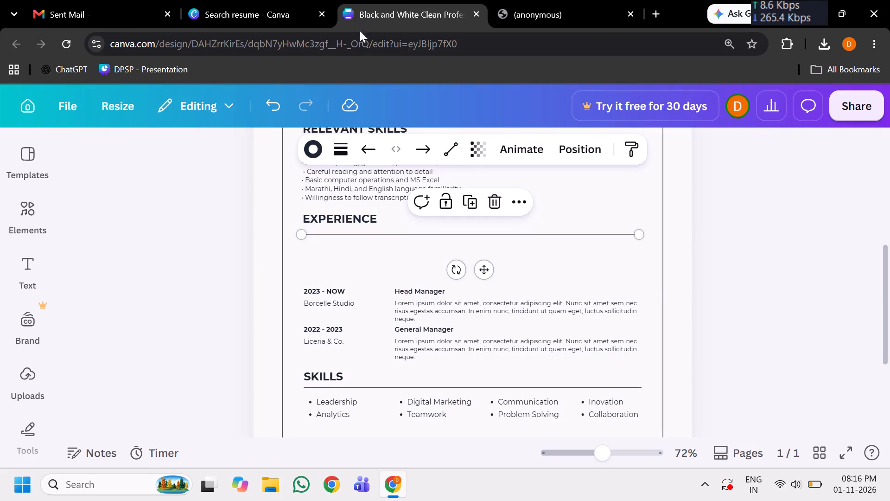
scroll(363, 333, "up", 1)
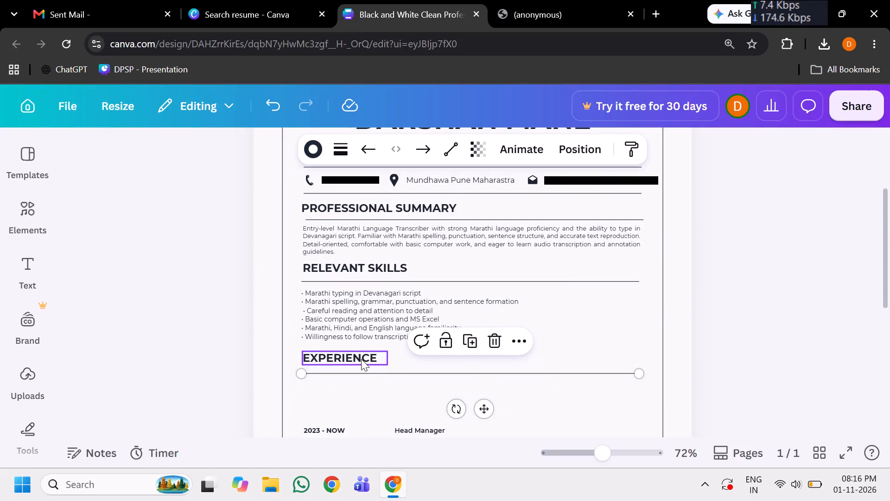
scroll(374, 368, "down", 1)
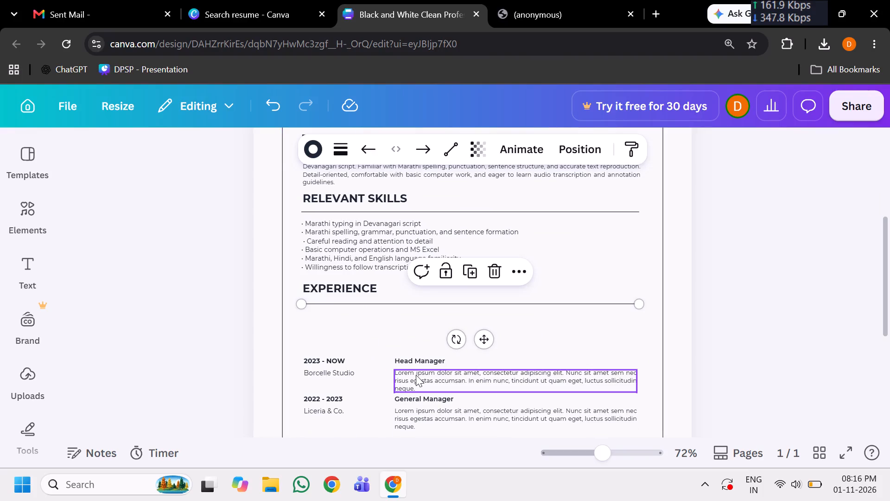
left_click(405, 361)
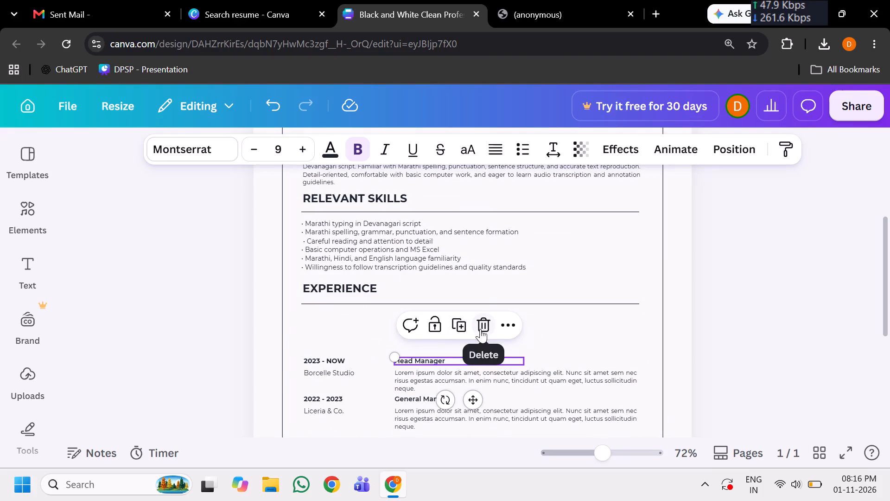
left_click(480, 329)
Replace the first job's Lorem ipsum description with the copied M.Com and B.Com education details.
double_click(422, 382)
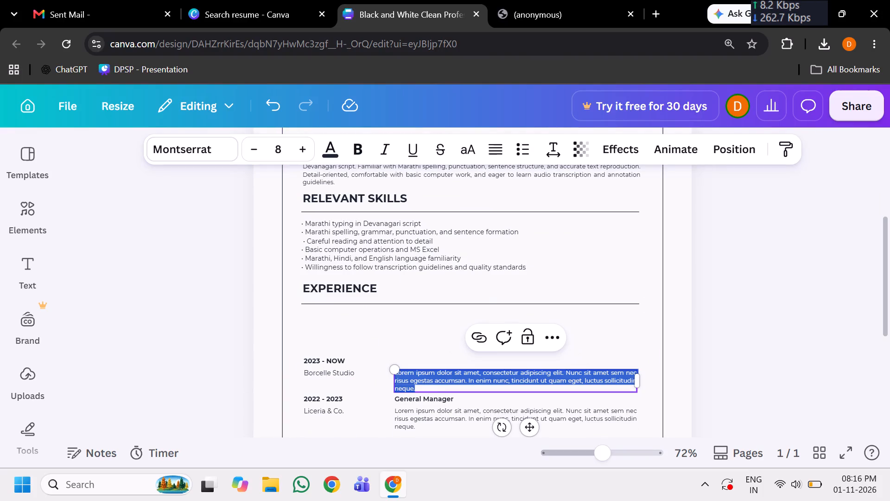
right_click(428, 378)
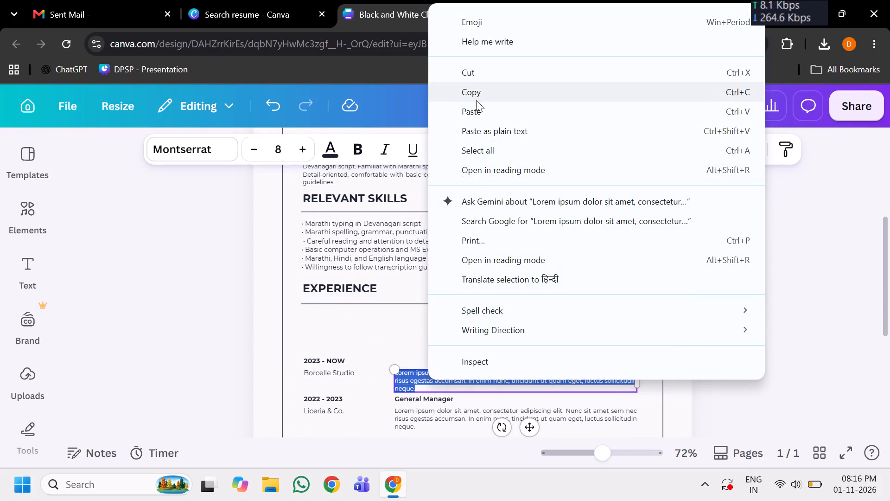
left_click(481, 116)
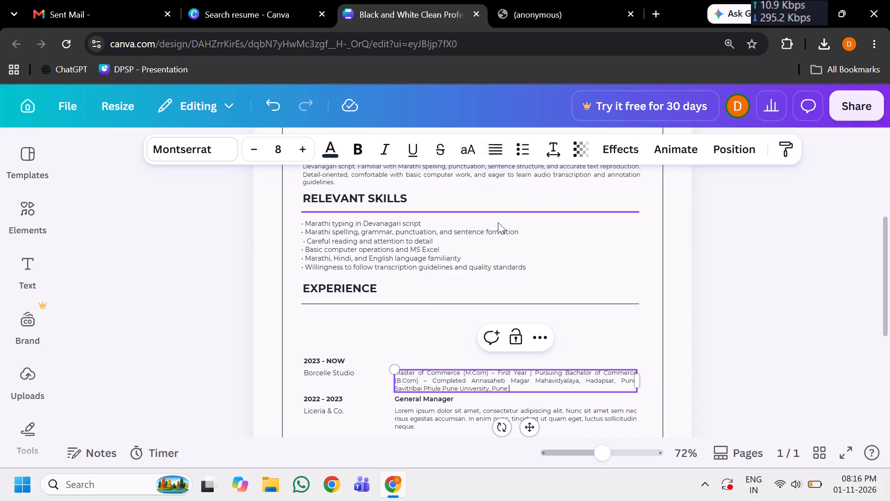
Replace the EXPERIENCE heading with EDUCATION, copied from the transcriber resume PDF.
double_click(353, 289)
left_click(525, 7)
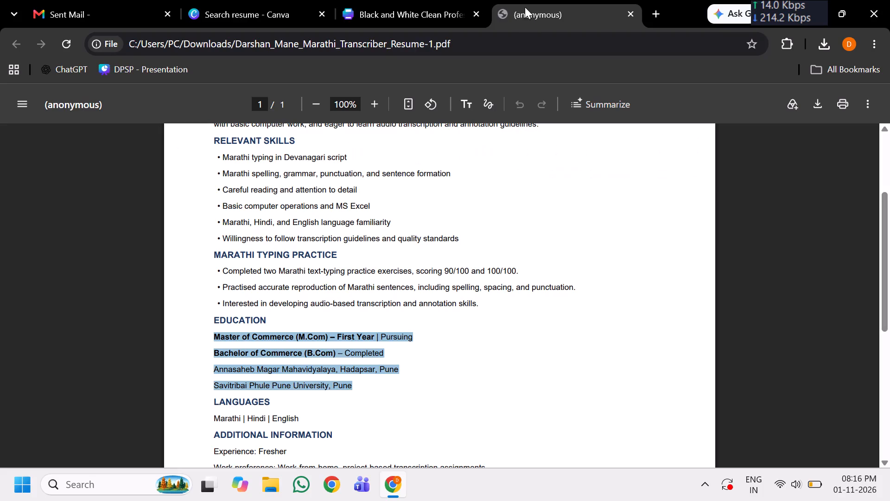
left_click_drag(269, 318, 222, 320)
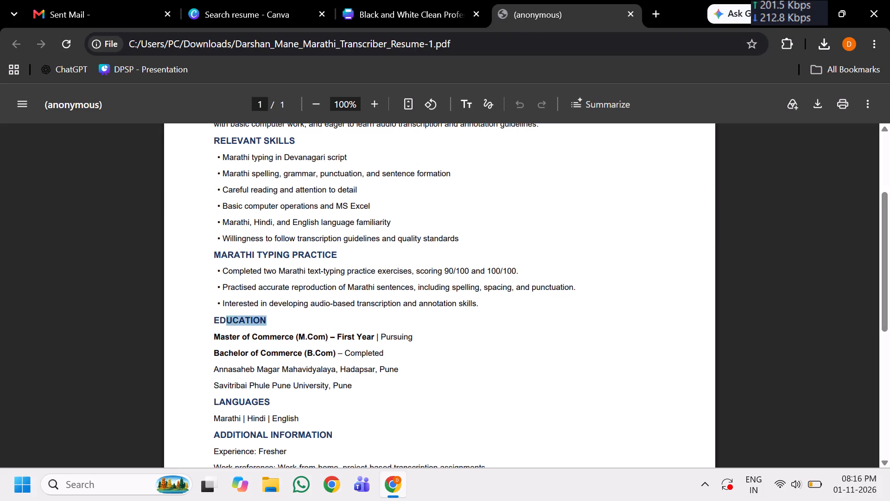
left_click_drag(222, 320, 216, 320)
right_click(219, 317)
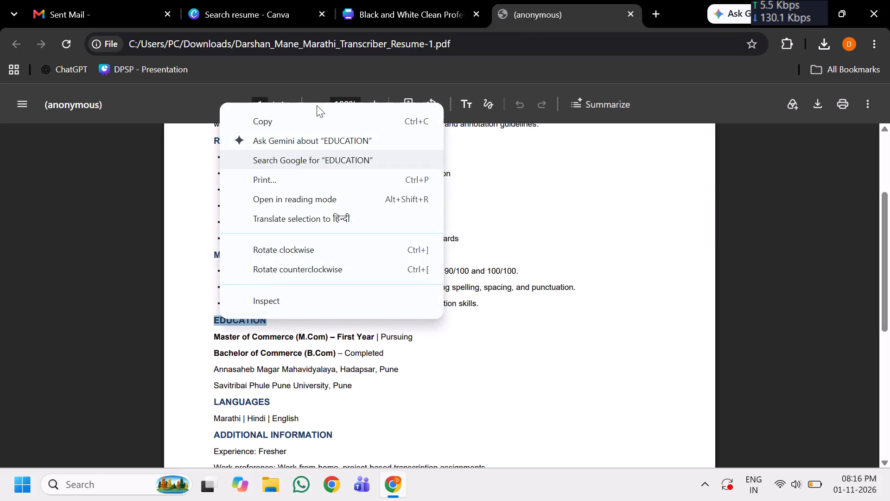
left_click(307, 125)
left_click(376, 9)
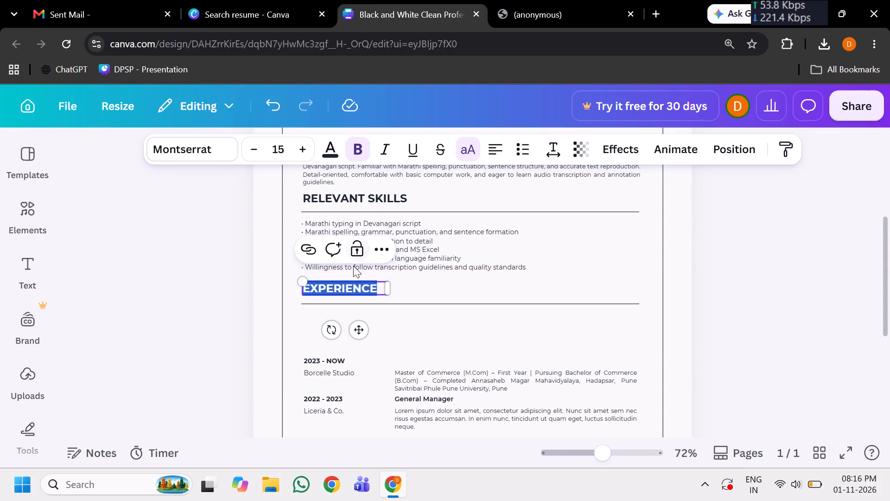
right_click(353, 290)
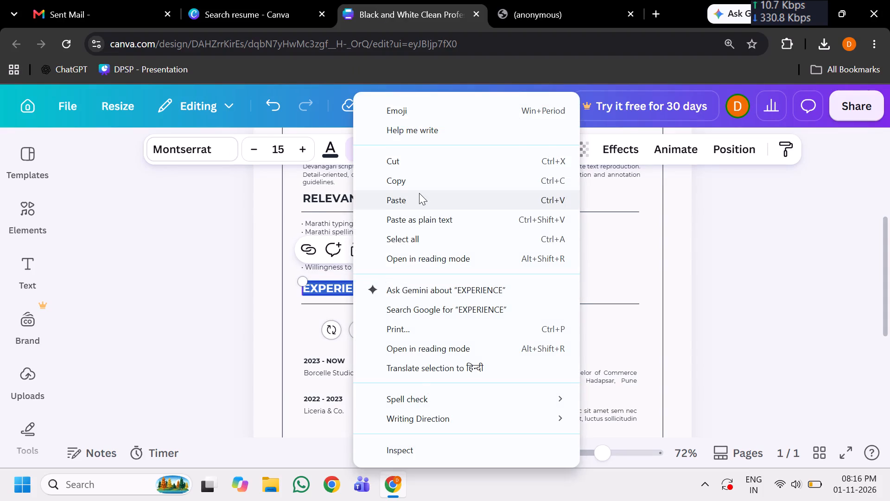
left_click(419, 193)
left_click(435, 286)
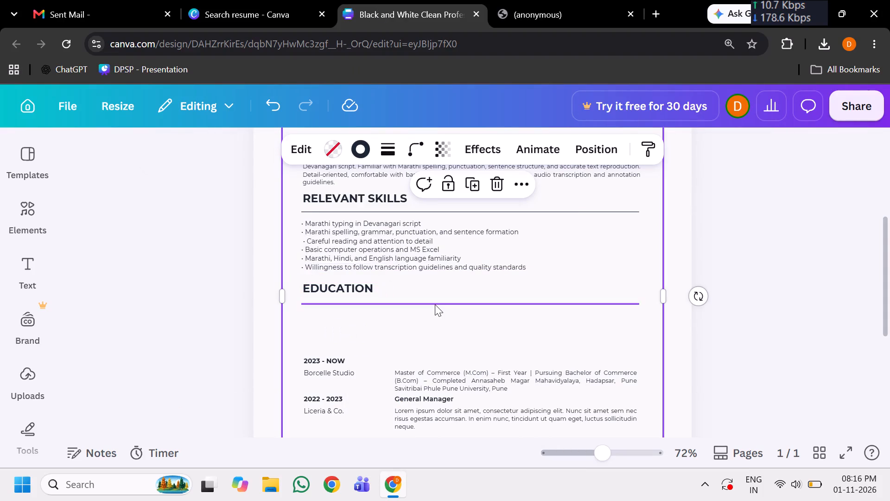
Delete the "2023 - NOW" date and the "Borcelle Studio" placeholder texts.
left_click(333, 362)
left_click(361, 328)
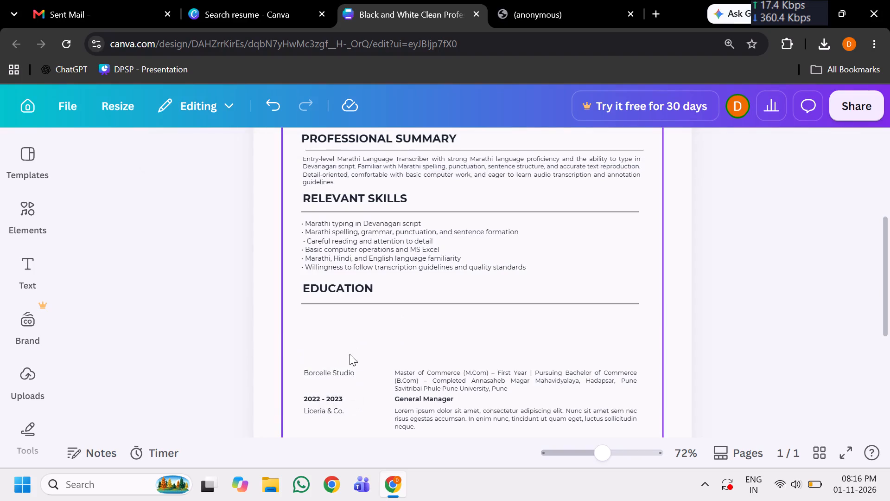
left_click(337, 368)
left_click(361, 343)
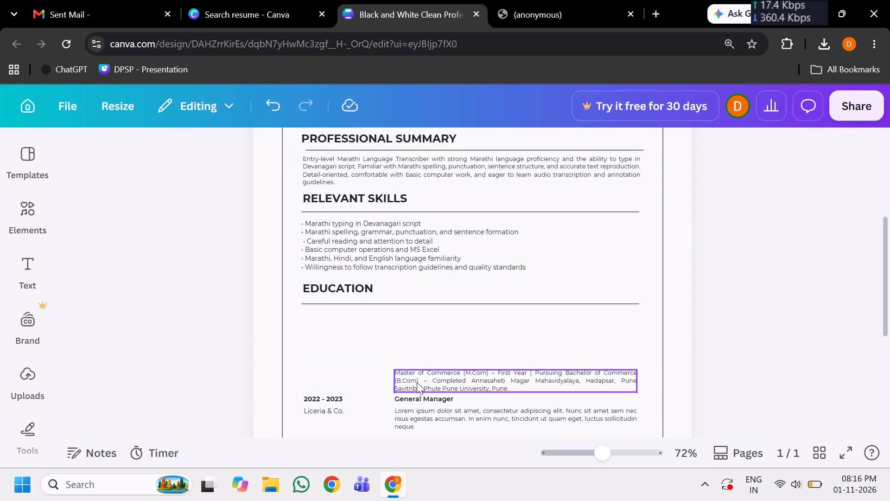
Move the education details text up to just below the EDUCATION divider, near the section's left margin.
left_click_drag(425, 379, 343, 333)
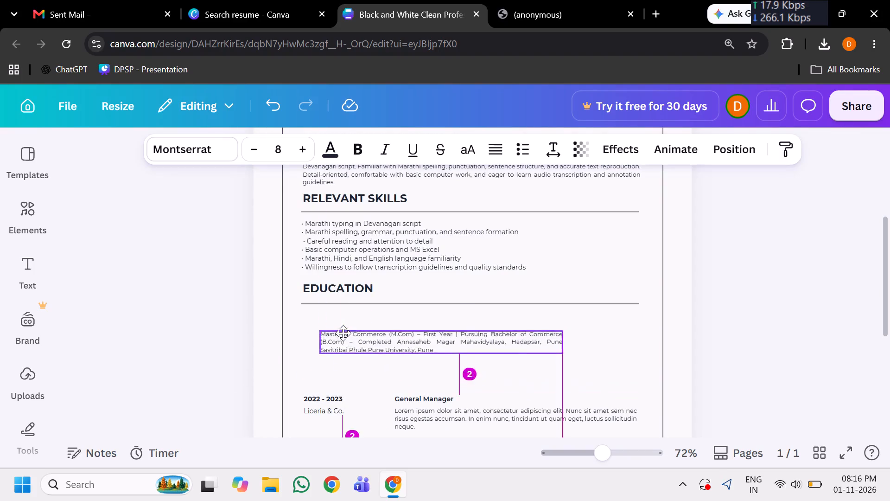
left_click_drag(343, 333, 338, 321)
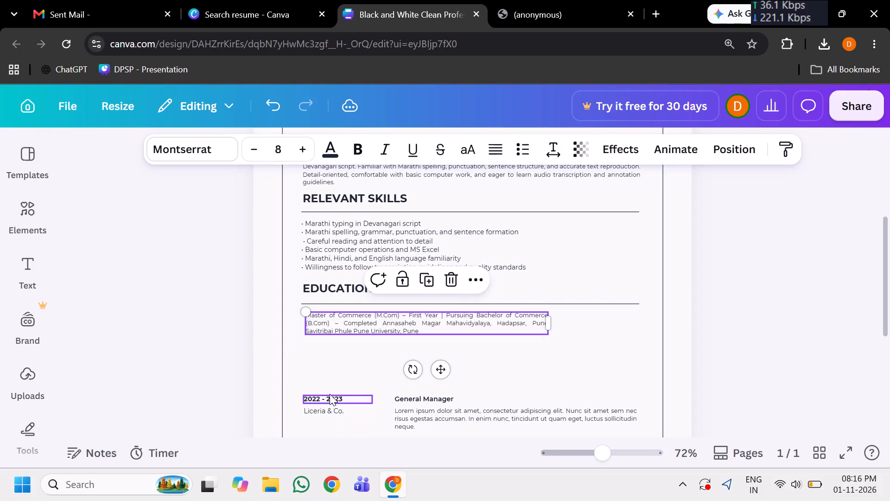
Delete the remaining job entry: "2022 - 2023", "Liceria & Co.", "General Manager" and its Lorem ipsum description.
left_click(330, 394)
left_click(363, 362)
left_click_drag(326, 407, 325, 414)
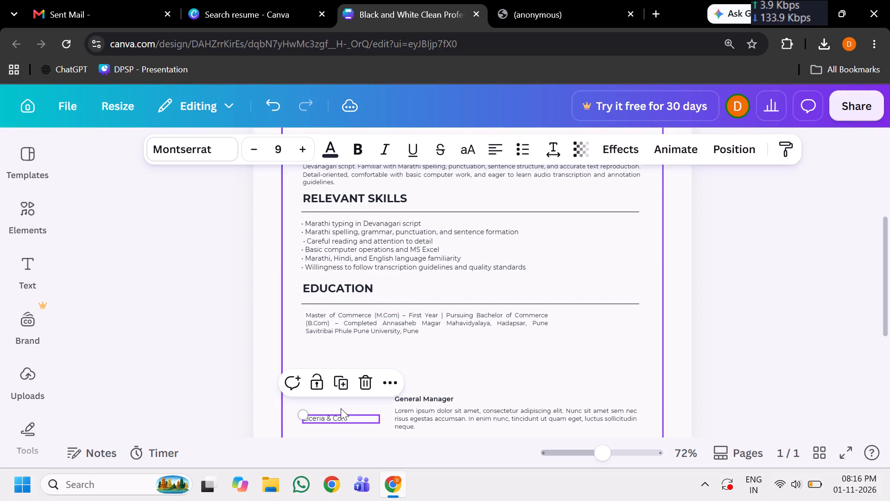
left_click(367, 386)
left_click(445, 411)
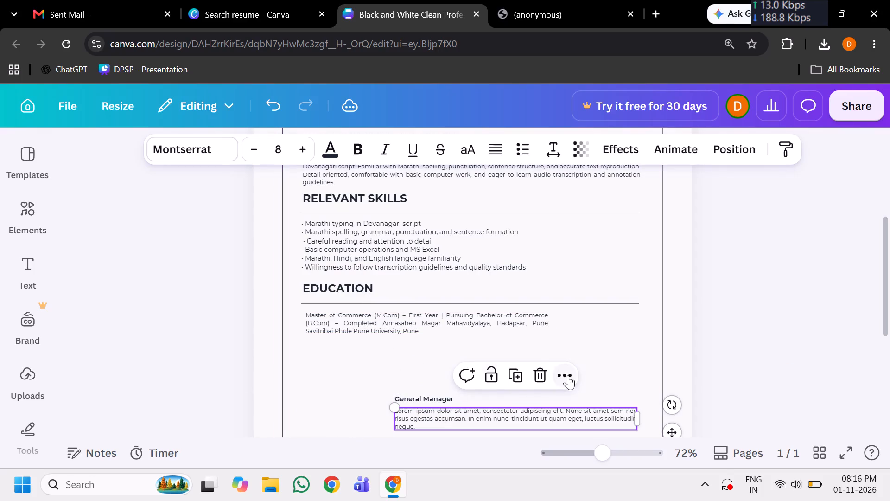
left_click(545, 377)
left_click(428, 399)
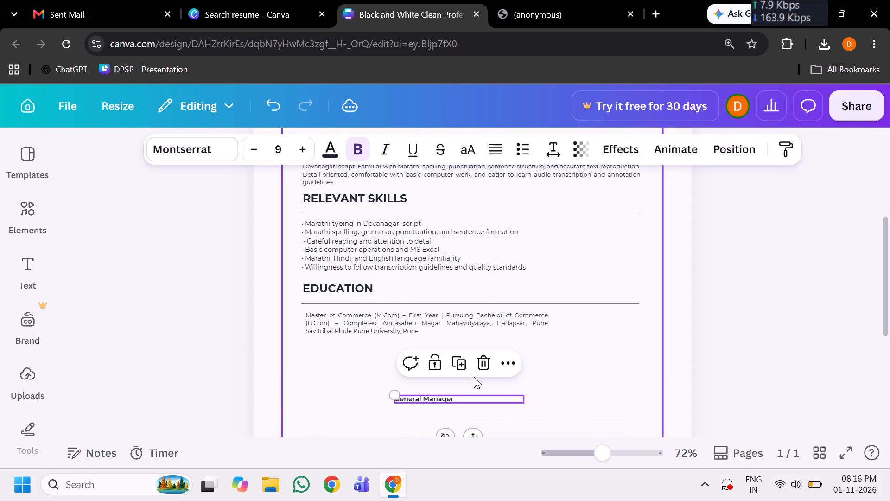
left_click(483, 367)
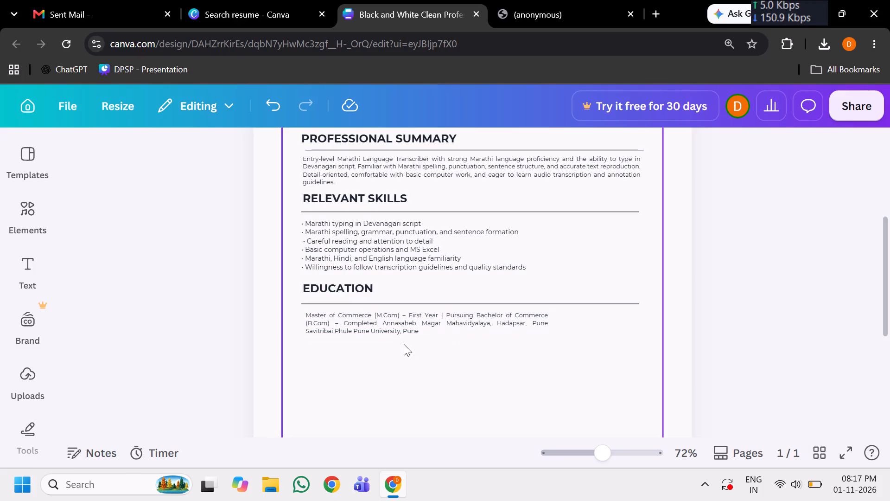
Split the education details with line breaks before "Pursuing", before "– Completed" and before "Savitribai Phule Pune University".
left_click(448, 313)
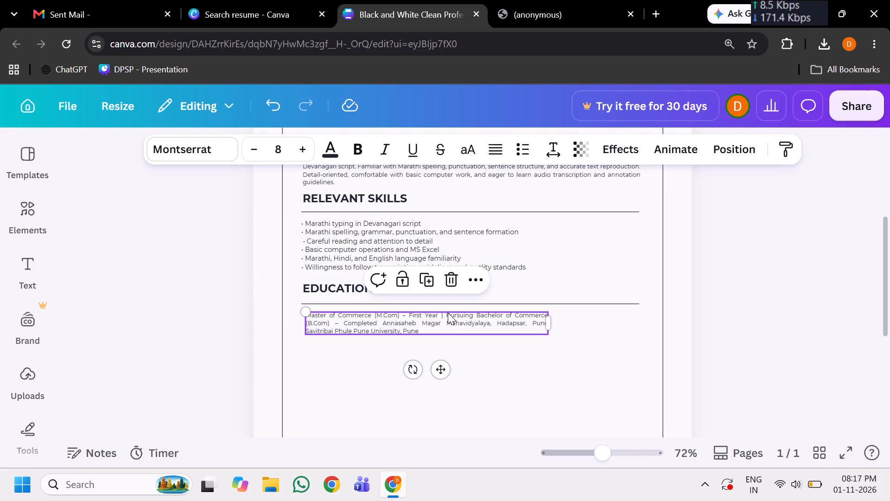
left_click(446, 314)
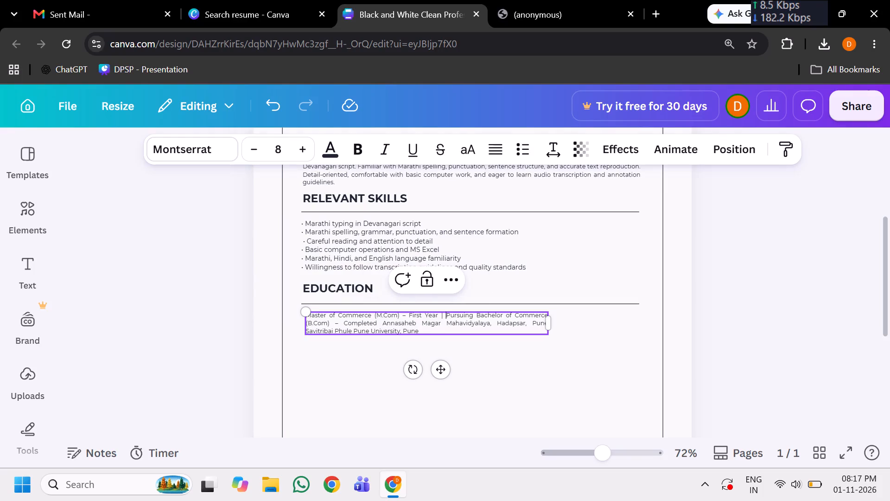
key("Return")
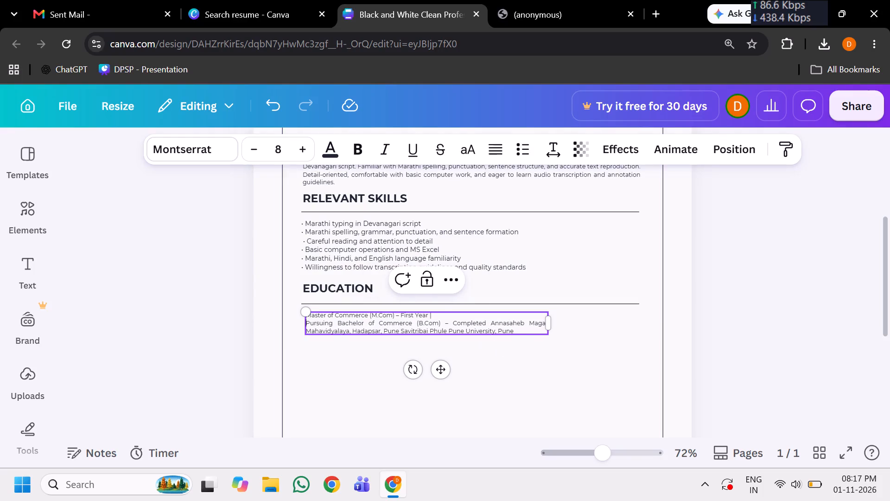
left_click(444, 324)
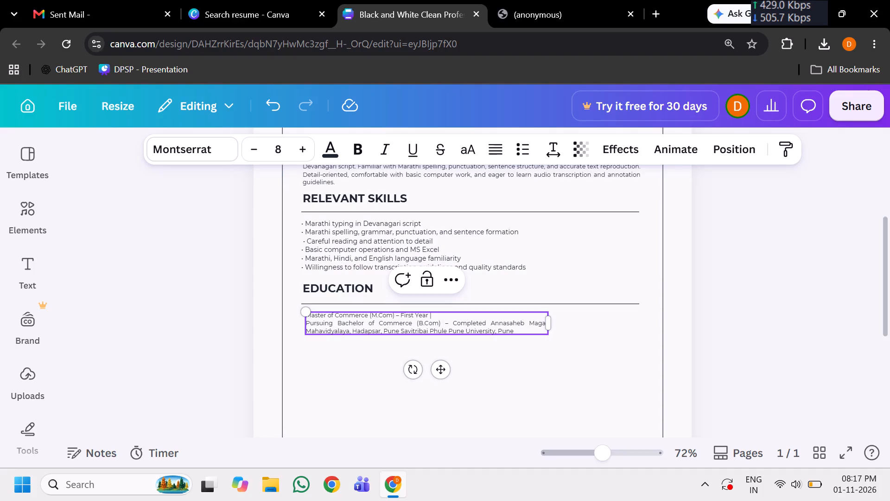
key("Return")
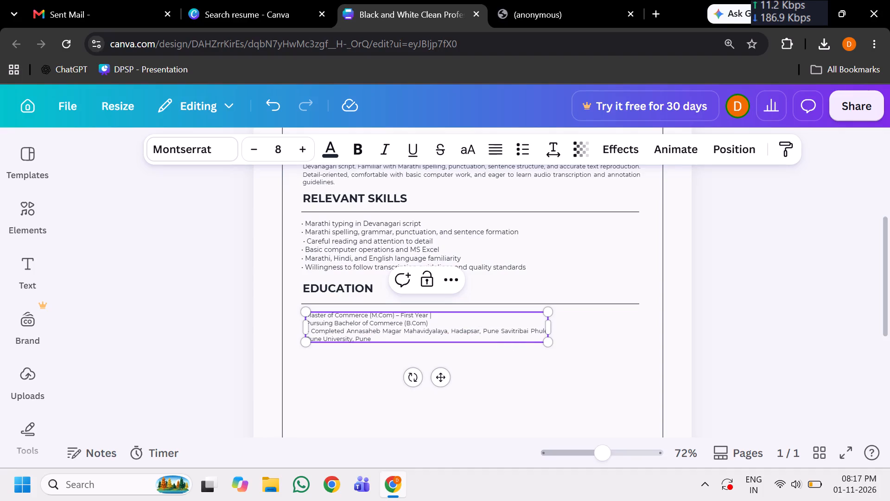
left_click(501, 331)
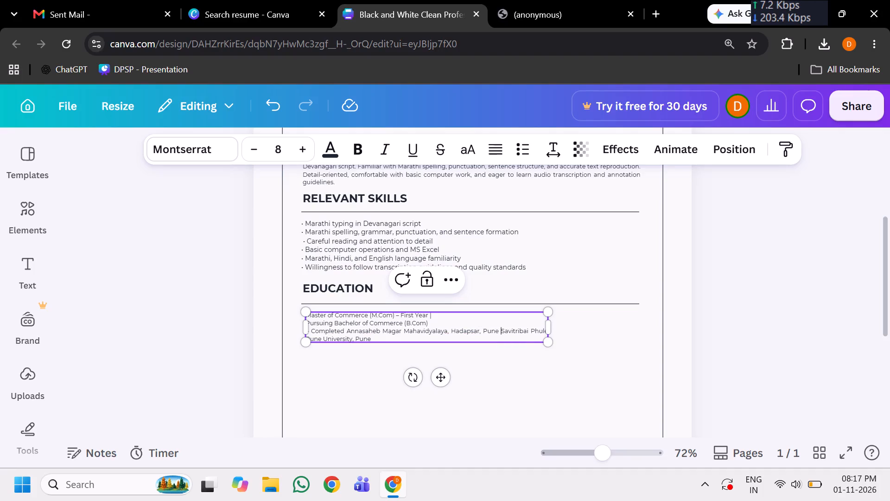
key("Return")
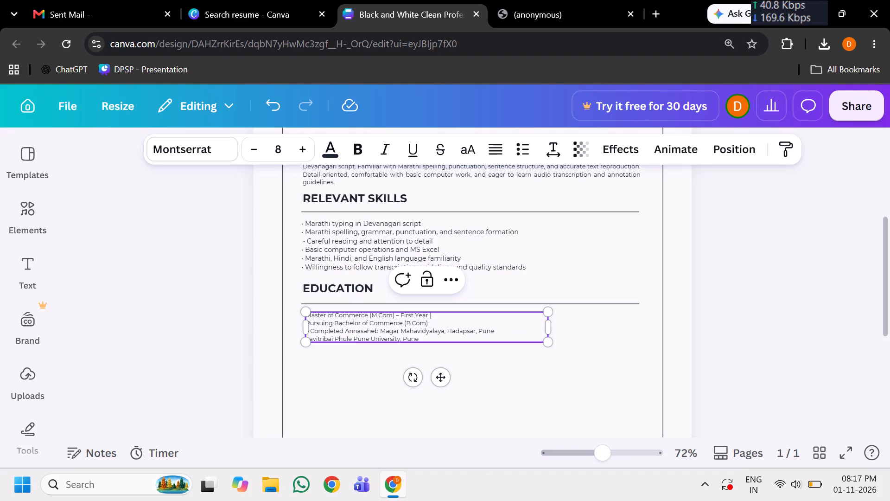
left_click(562, 379)
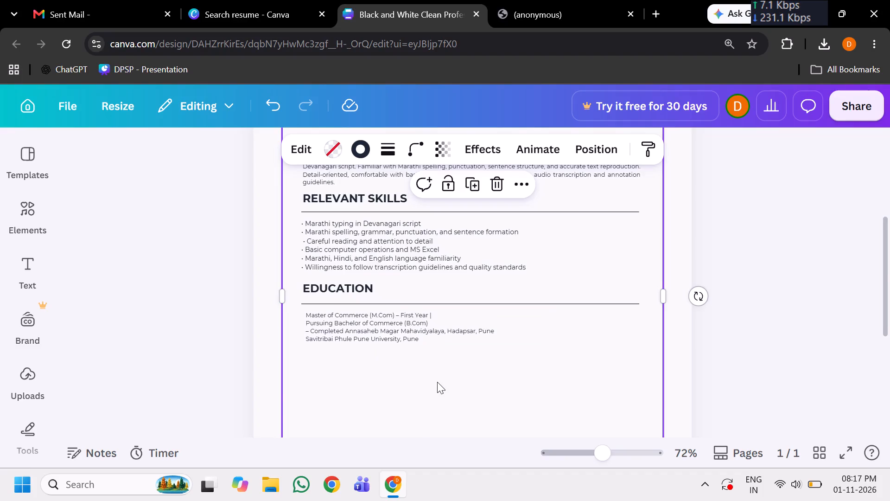
Nudge the education details text slightly left so it aligns with the left edge of the EDUCATION heading.
scroll(437, 382, "up", 2)
scroll(440, 382, "down", 3)
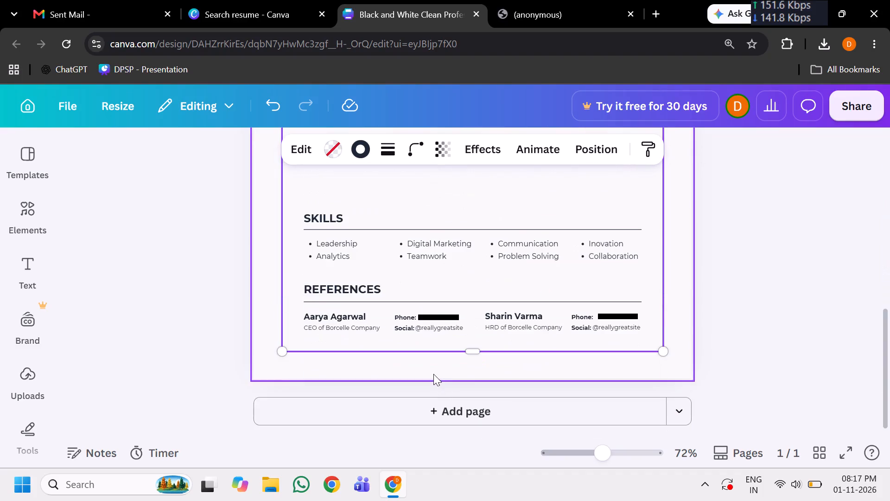
scroll(433, 374, "up", 4)
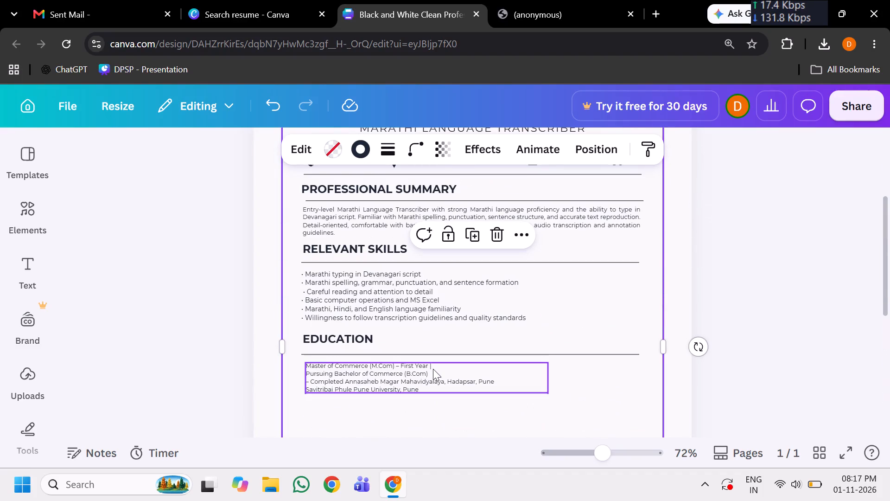
left_click(414, 376)
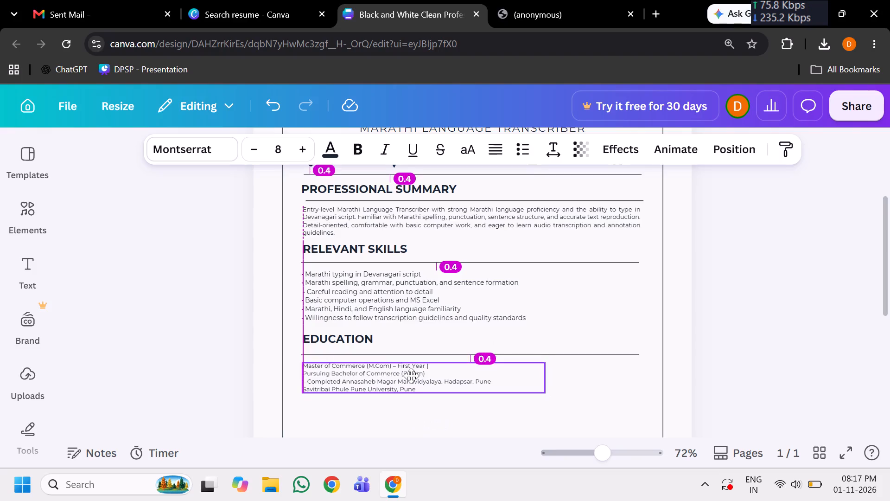
left_click(605, 412)
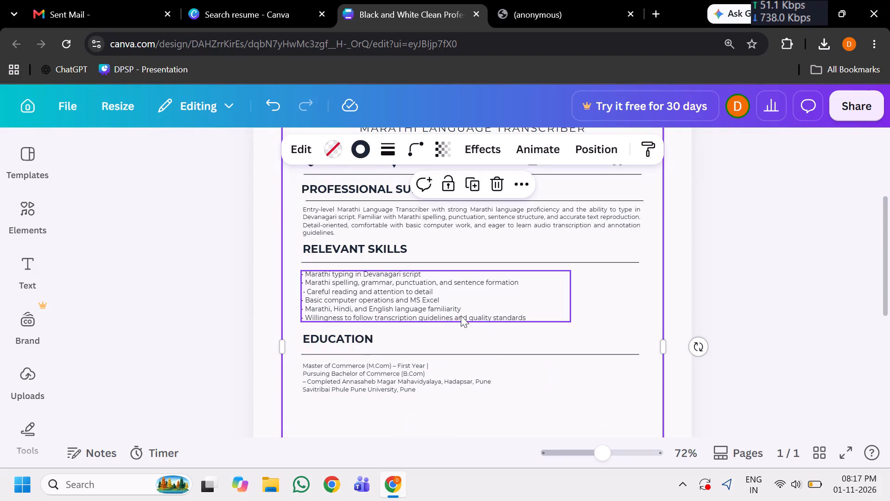
Switch to the resume PDF and copy the line "Marathi | Hindi | English" under LANGUAGES.
scroll(460, 315, "up", 1)
scroll(462, 314, "down", 1)
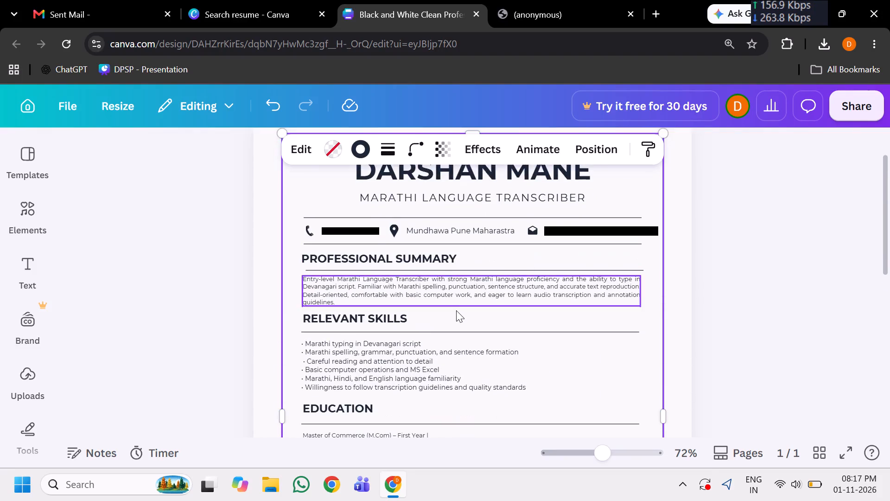
scroll(456, 310, "down", 1)
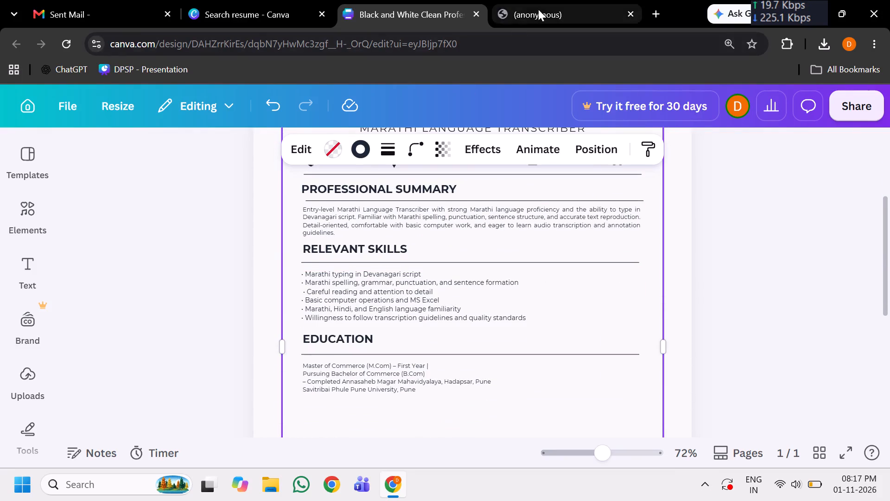
left_click(538, 9)
scroll(379, 314, "down", 2)
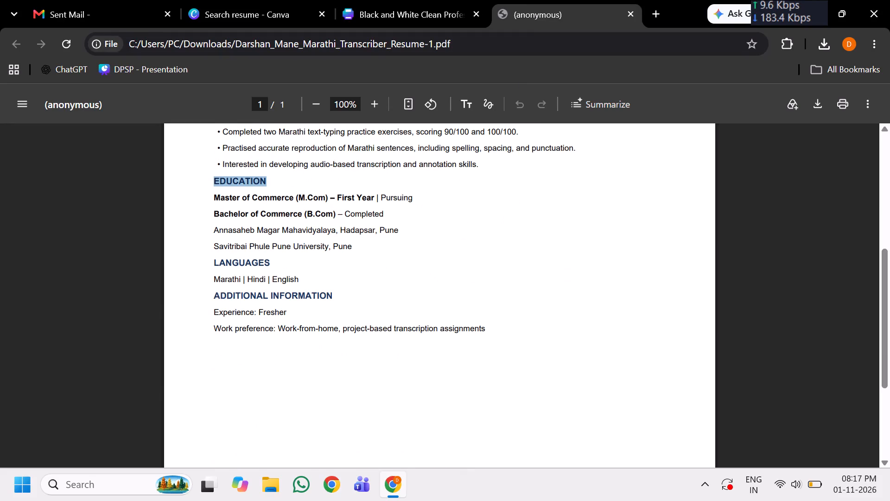
left_click_drag(303, 279, 211, 280)
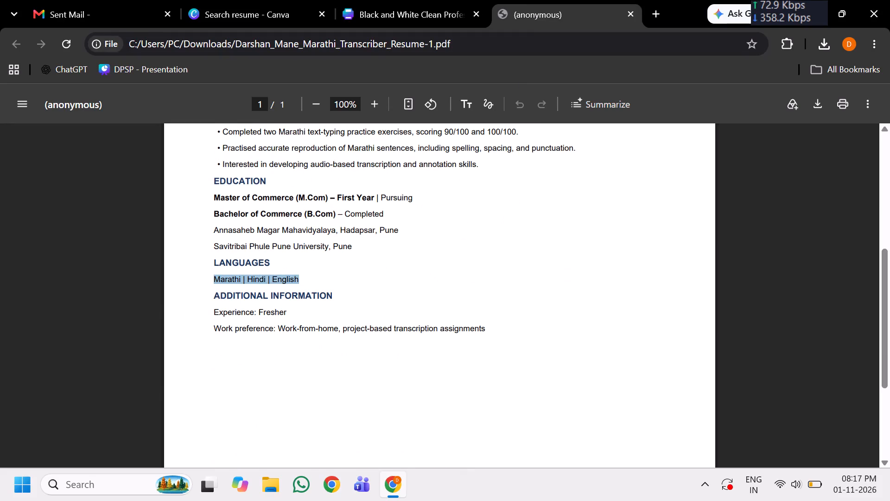
right_click(251, 278)
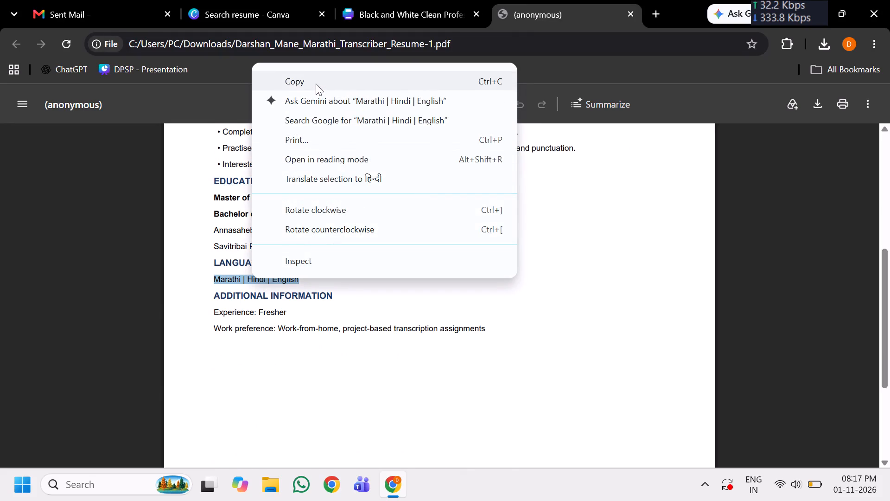
left_click(316, 83)
Return to the Canva resume design and replace the SKILLS heading text with the copied "Marathi | Hindi | English".
left_click(371, 14)
scroll(384, 354, "down", 1)
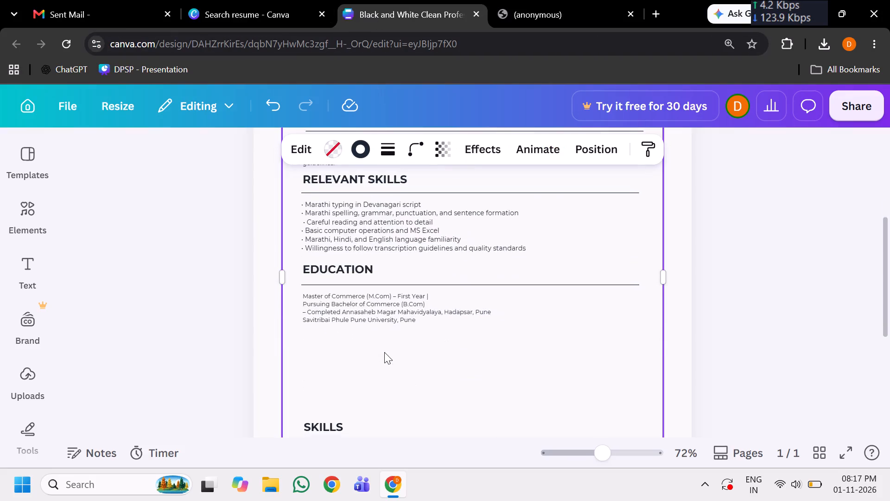
scroll(384, 349, "down", 1)
left_click(320, 358)
left_click(323, 357)
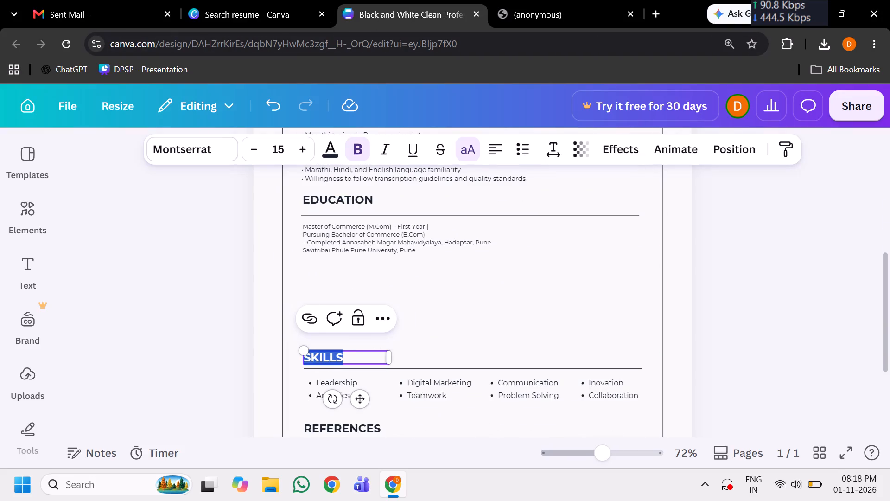
right_click_drag(357, 348, 356, 352)
left_click(418, 197)
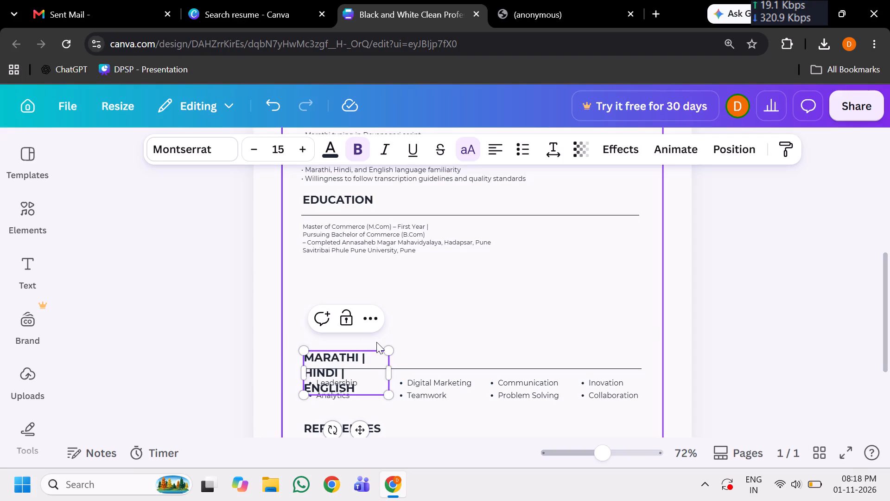
Undo the replacement of the SKILLS heading with the "Marathi | Hindi | English" text.
key("ctrl+z")
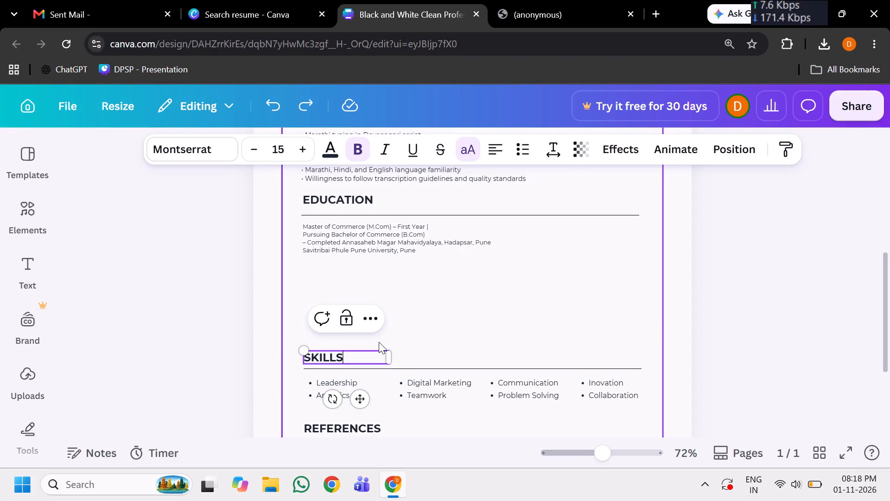
Replace the SKILLS heading with "LANGUAGES", copied from the downloaded Marathi transcriber resume.
left_click(528, 11)
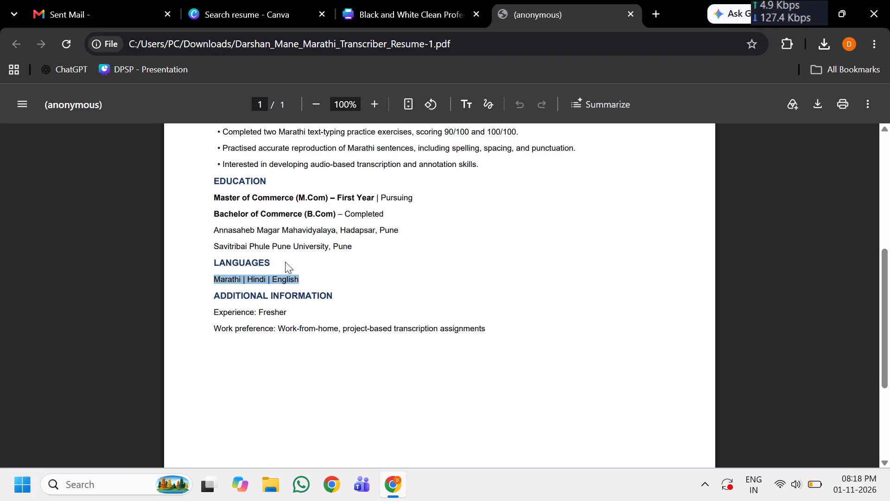
left_click_drag(274, 263, 211, 266)
right_click(221, 261)
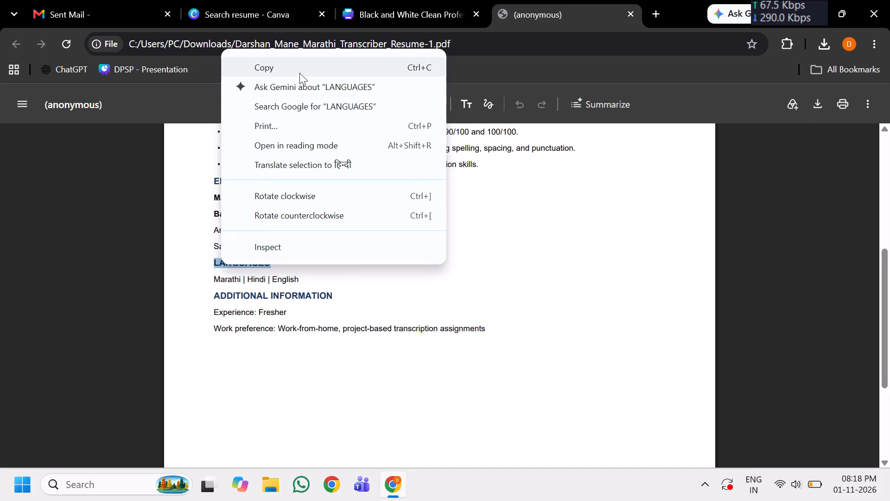
left_click(299, 72)
left_click(388, 13)
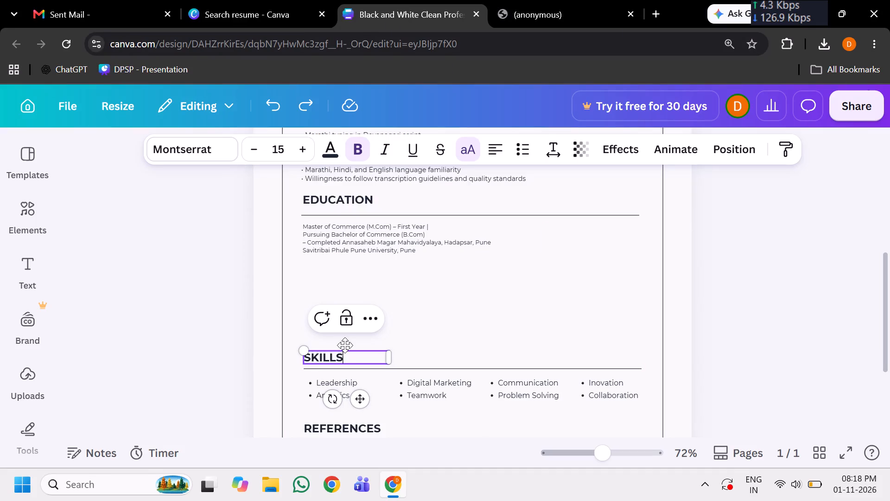
left_click(350, 359)
left_click(349, 356)
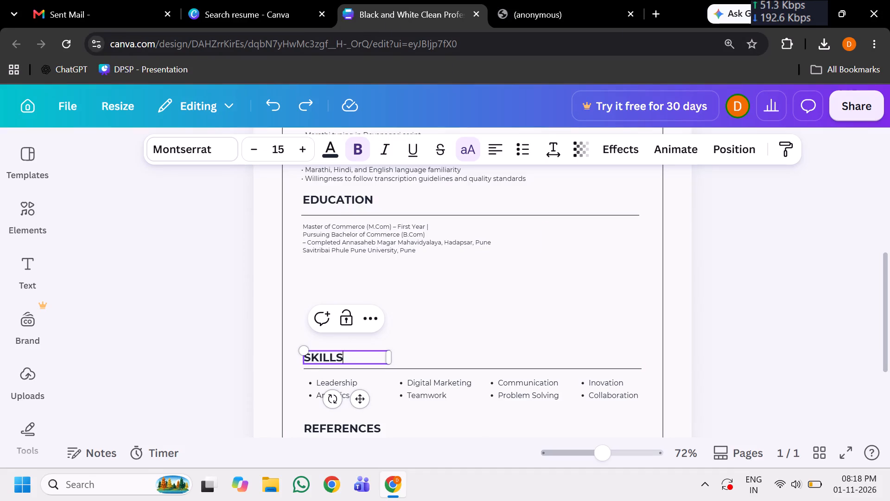
double_click(336, 359)
key("ctrl+v")
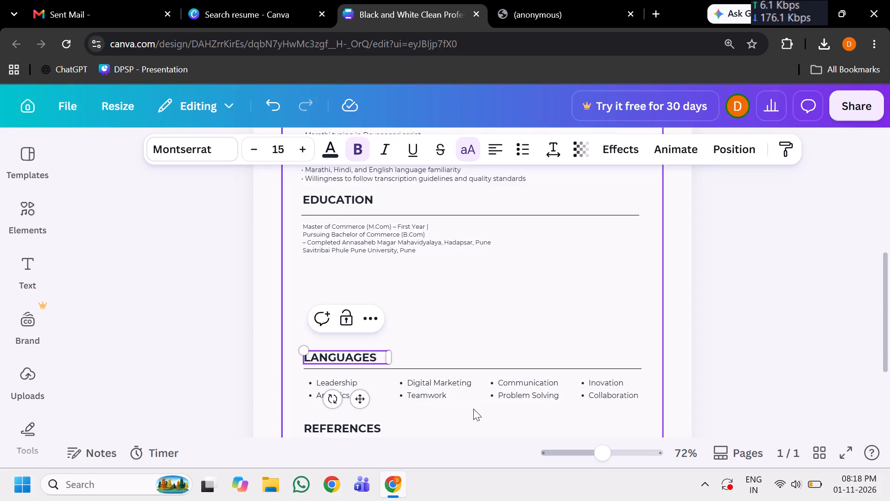
Delete the "Problem Solving", "Collaboration", "Teamwork", "Analytics" and "Inovation" bullets under the LANGUAGES heading.
left_click(356, 385)
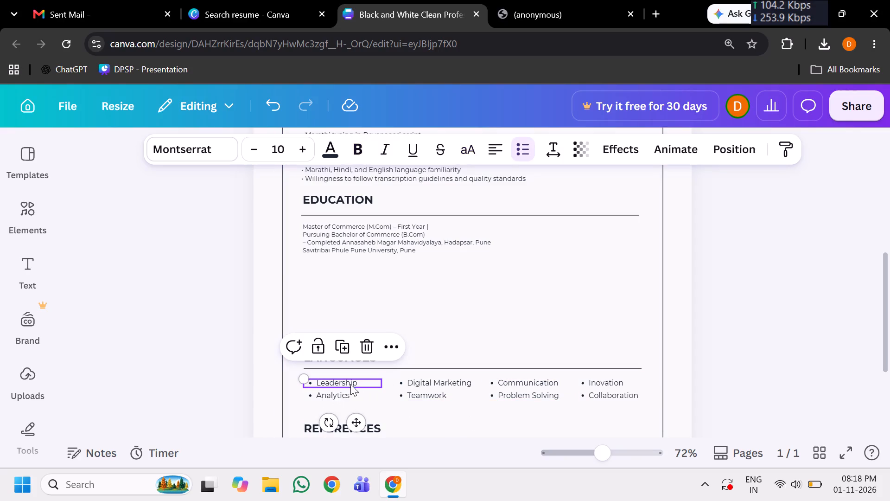
left_click(536, 394)
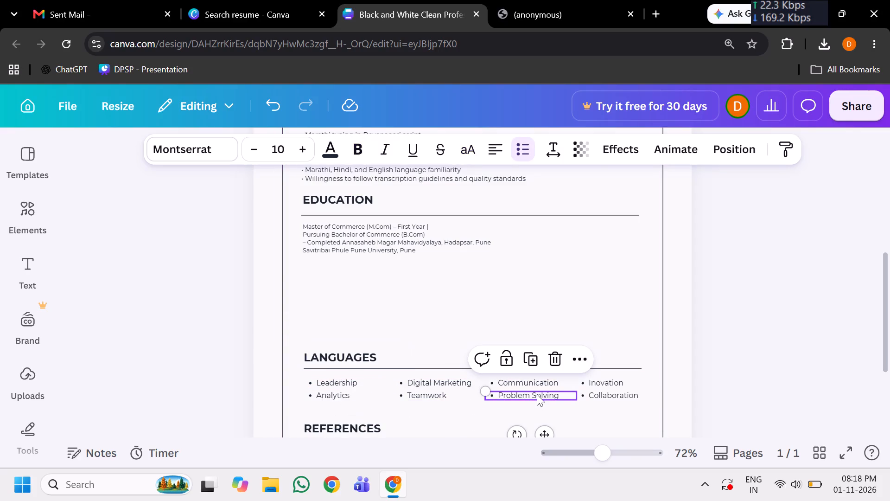
left_click(559, 365)
left_click(589, 394)
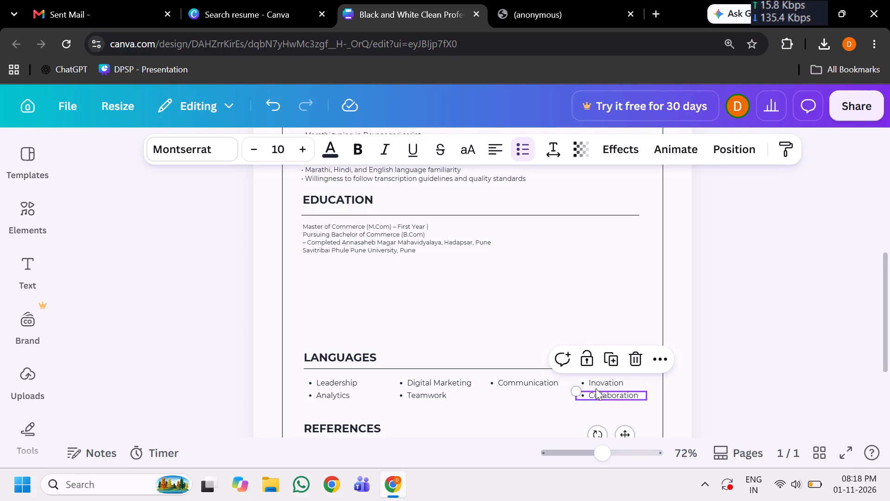
left_click(641, 354)
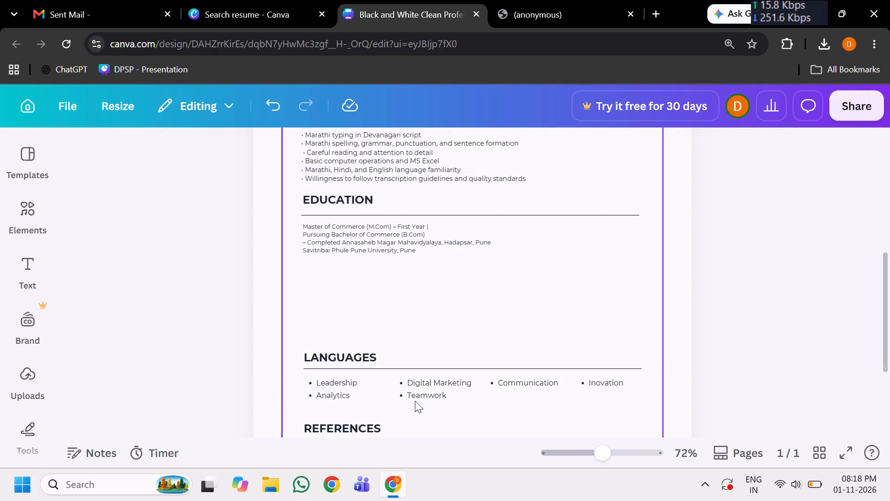
left_click(423, 397)
left_click(464, 362)
left_click(343, 393)
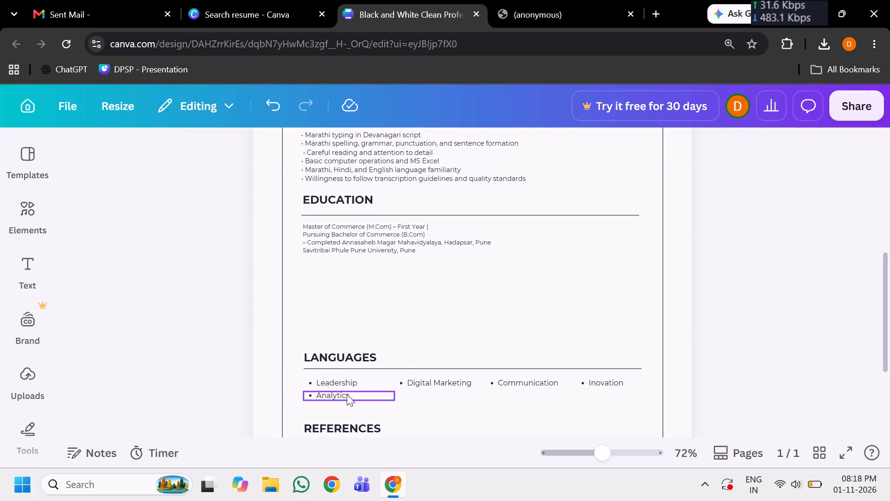
left_click(374, 361)
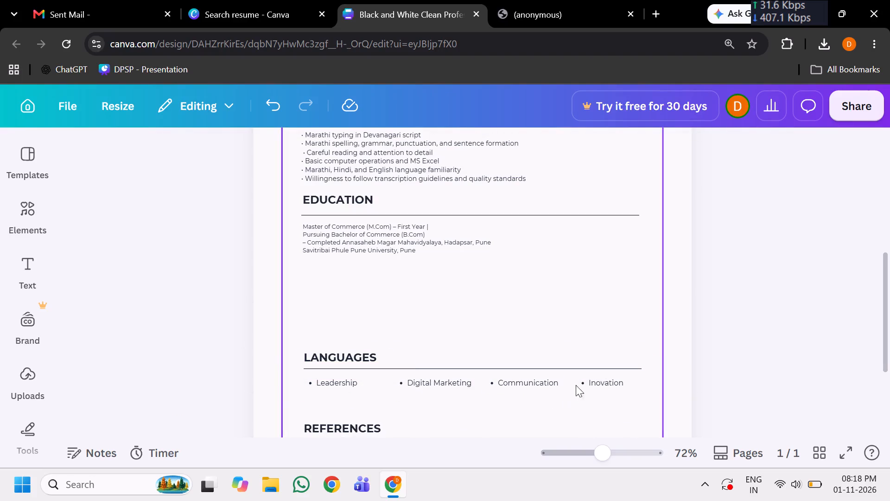
left_click(588, 384)
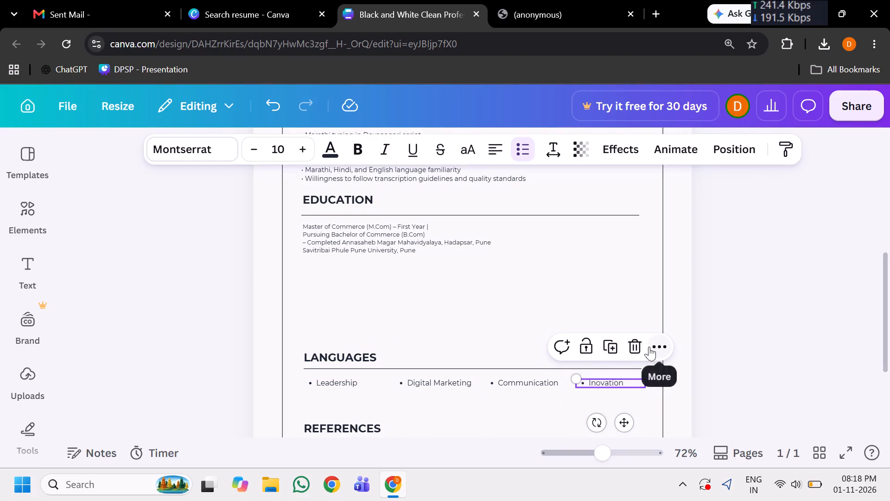
left_click(639, 346)
Move the LANGUAGES heading and its divider line up to just below the education details.
left_click_drag(347, 359, 350, 323)
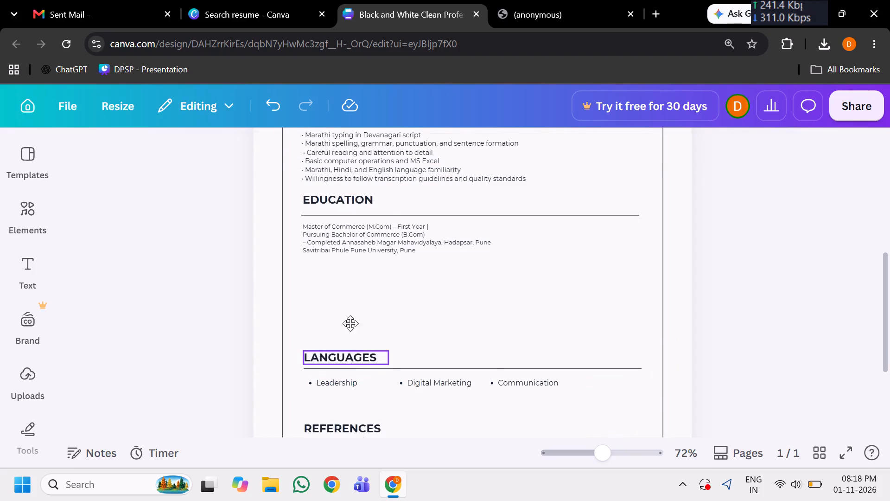
left_click_drag(350, 323, 347, 289)
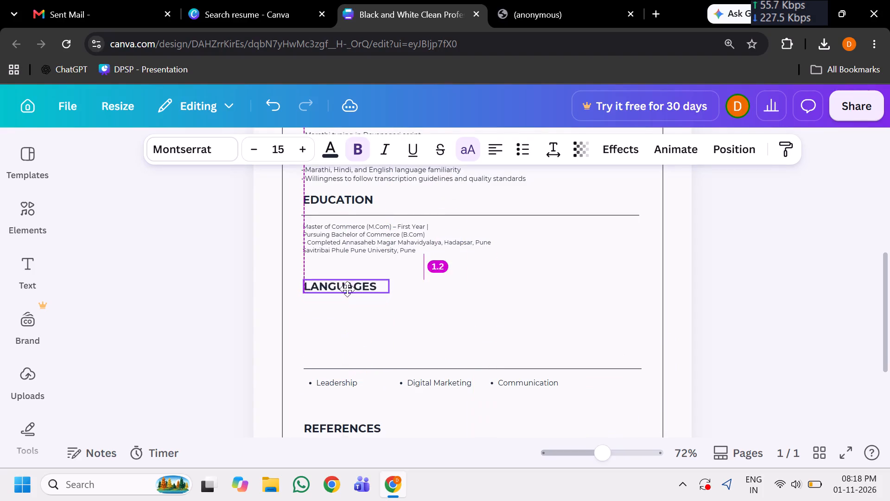
left_click_drag(347, 289, 347, 283)
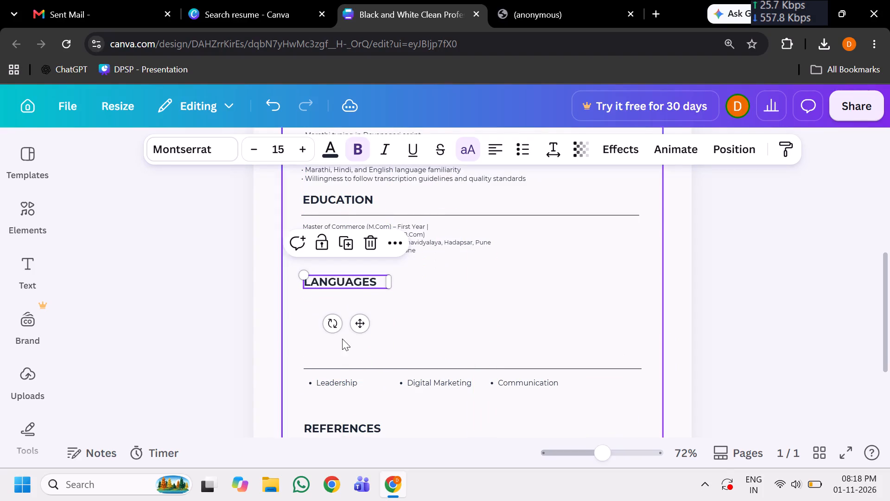
left_click_drag(392, 368, 390, 299)
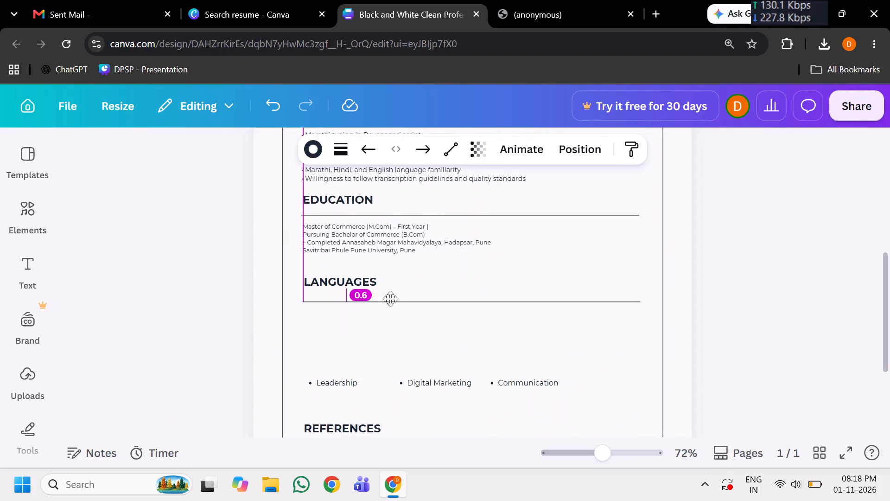
left_click_drag(390, 299, 391, 295)
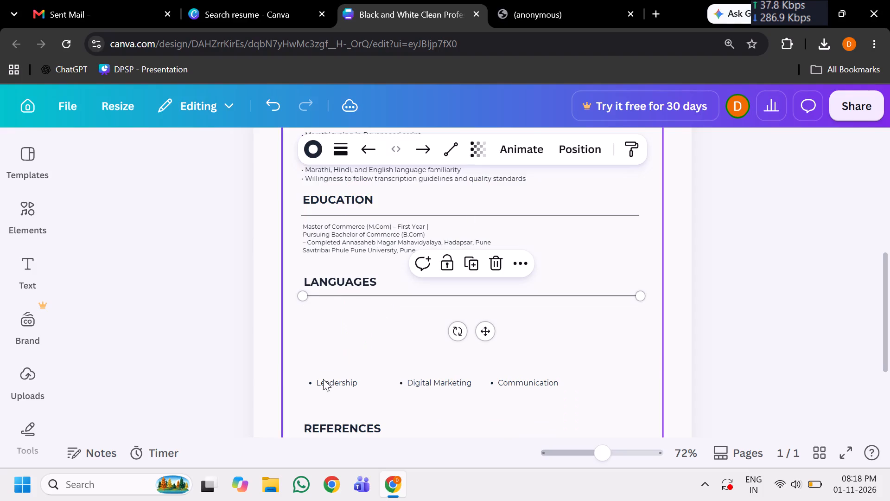
Move the "Leadership", "Digital Marketing" and "Communication" bullets up into one row just below the LANGUAGES divider.
left_click_drag(330, 384, 339, 316)
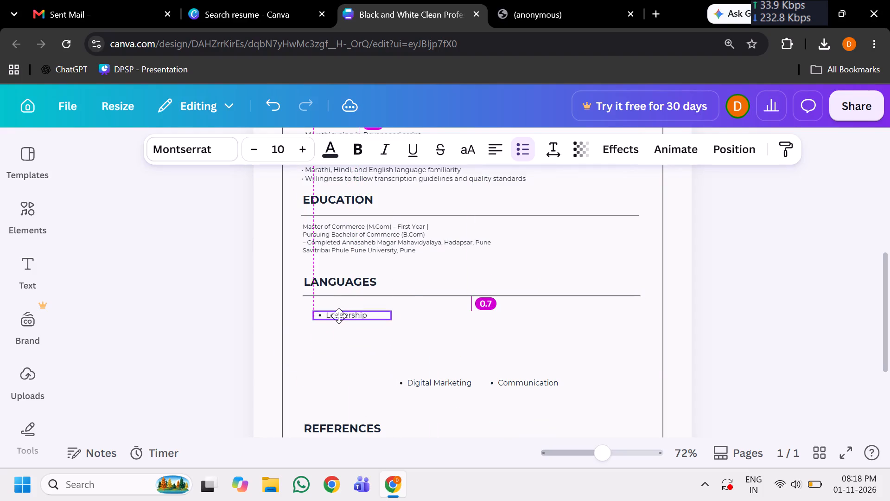
left_click_drag(339, 316, 333, 312)
left_click_drag(433, 383, 440, 317)
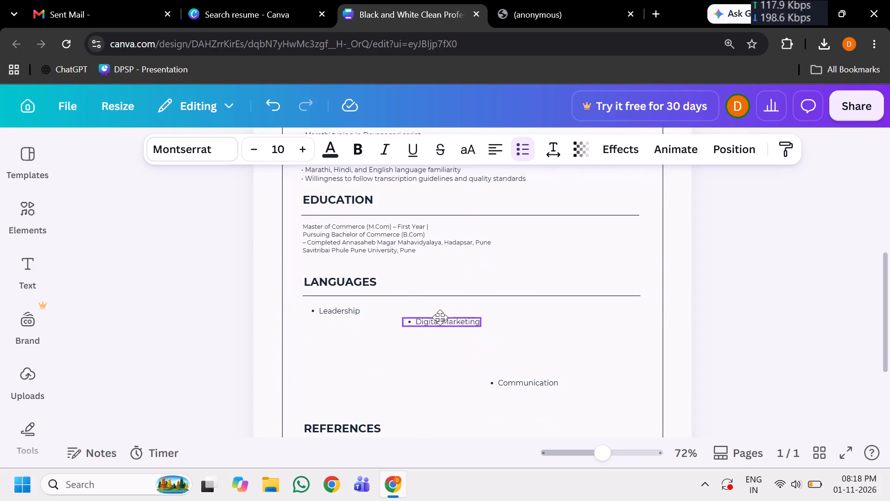
left_click_drag(440, 317, 432, 310)
left_click_drag(514, 381, 513, 338)
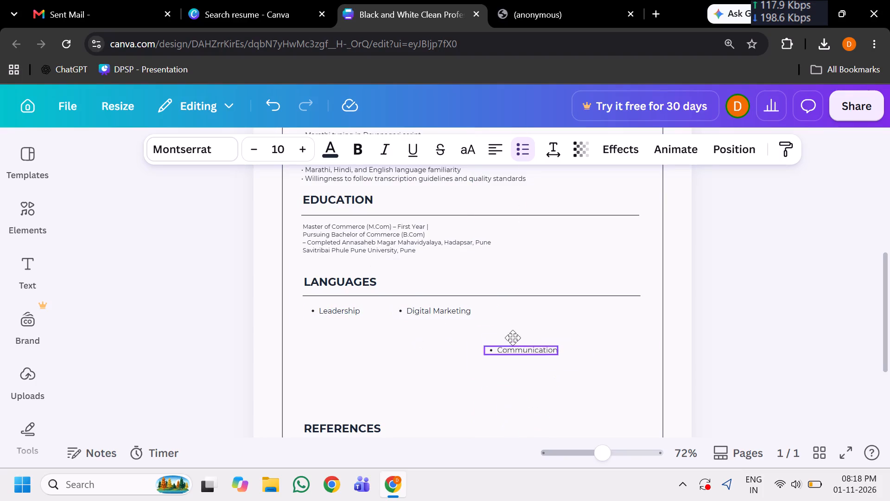
left_click_drag(513, 338, 511, 310)
left_click(432, 345)
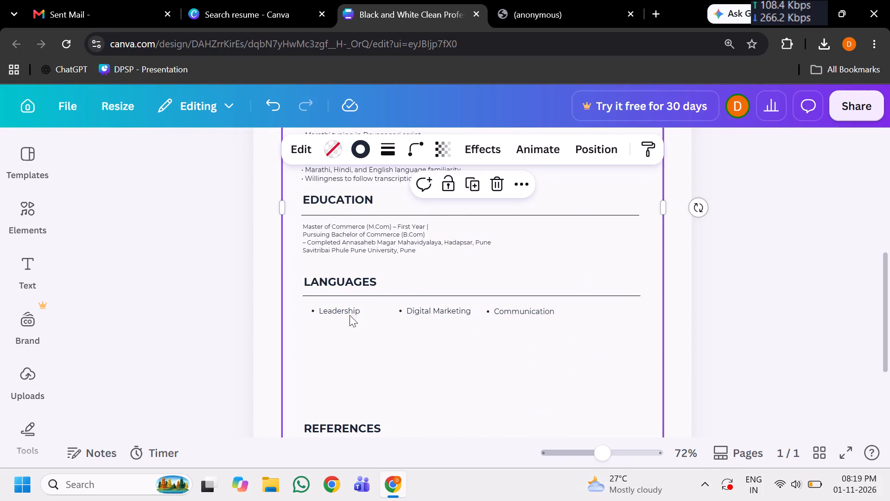
left_click_drag(432, 314, 419, 311)
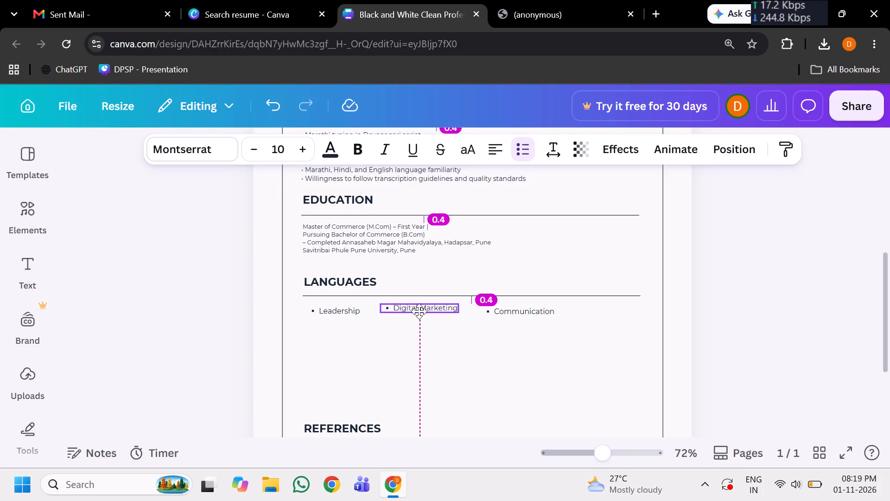
left_click_drag(419, 311, 419, 315)
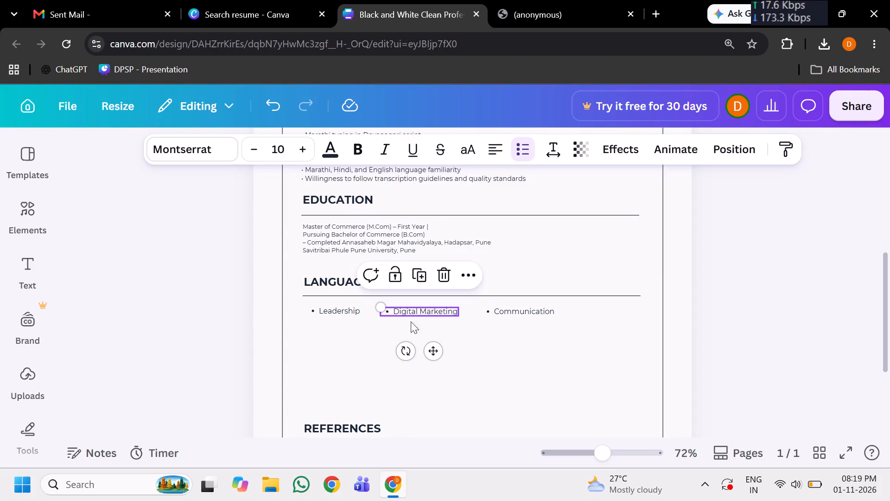
Check the languages in the downloaded resume and replace the "Leadership" bullet text with "Marathi".
left_click(338, 310)
left_click(349, 318)
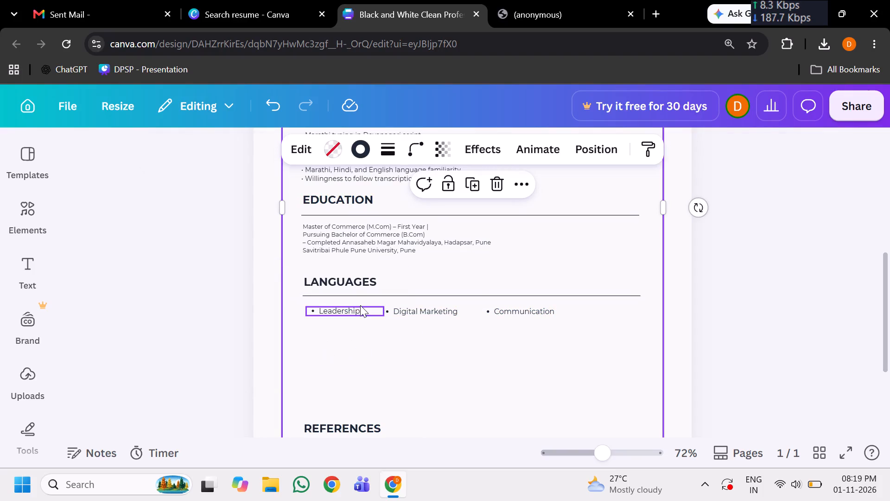
left_click(528, 11)
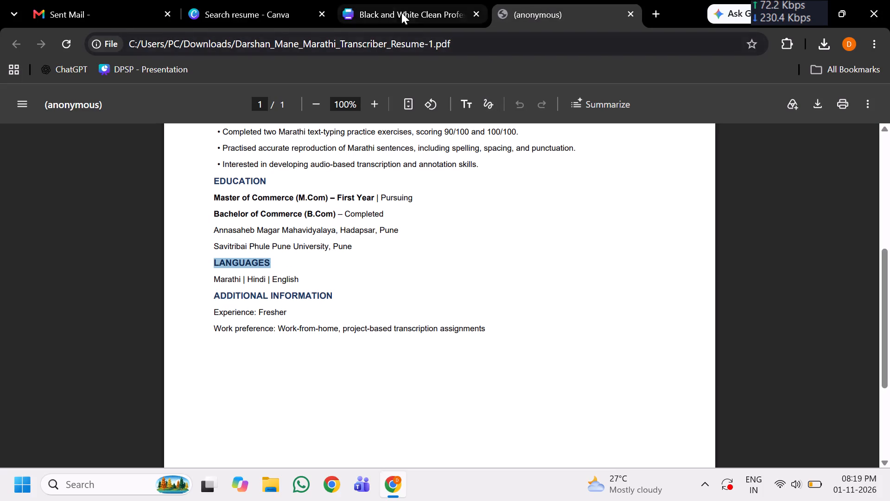
left_click(399, 10)
double_click(349, 306)
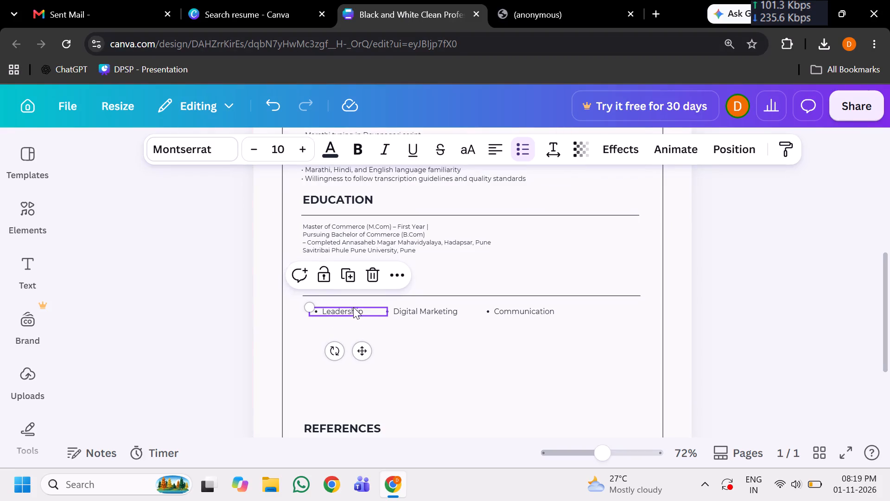
left_click(353, 307)
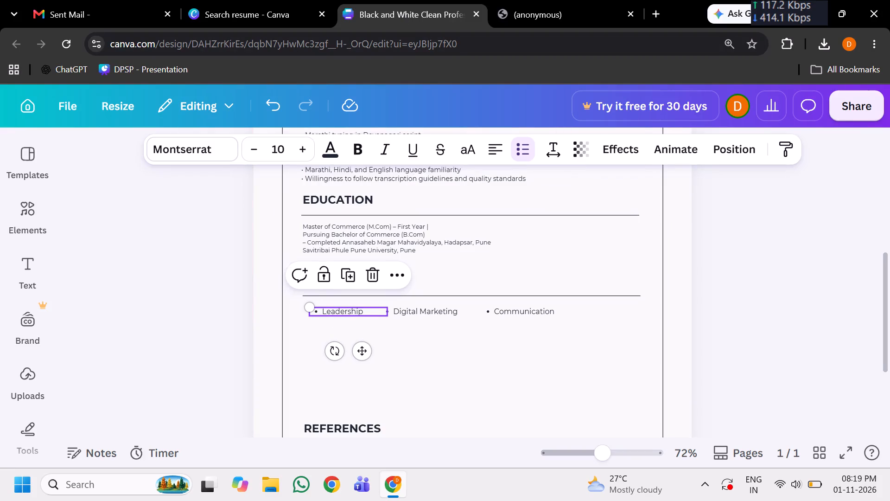
key("BackSpace")
type("Ma")
type("rathi")
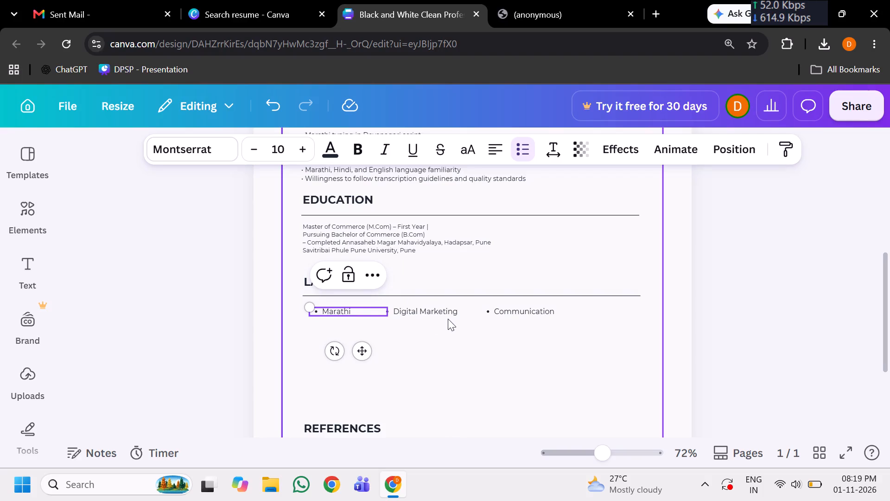
Replace the "Digital Marketing" bullet text with "Hindi" and the "Communication" bullet text with "English".
double_click(444, 315)
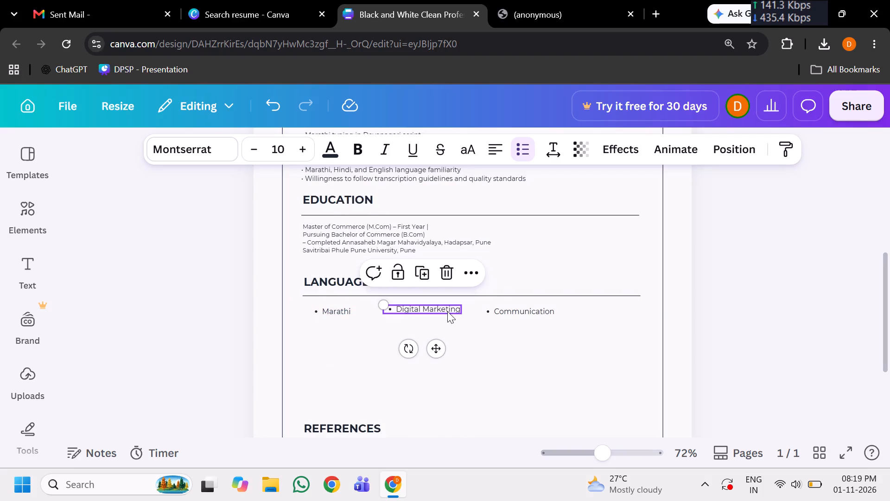
double_click(445, 311)
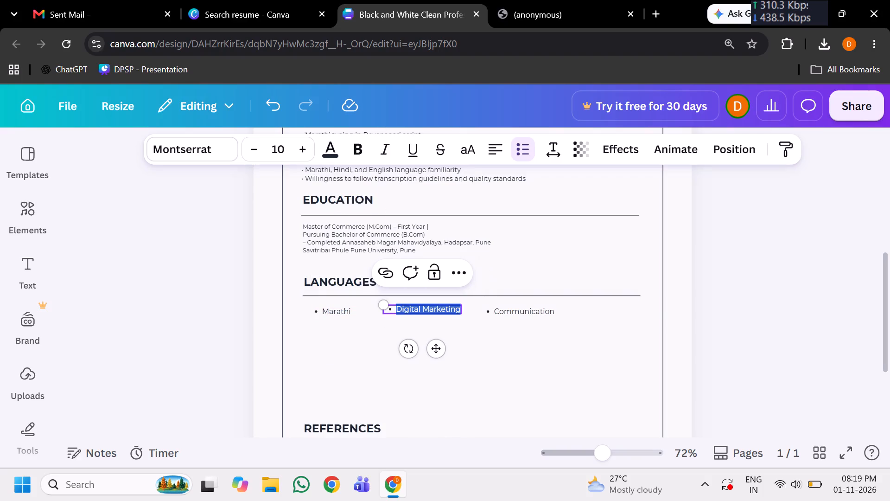
key("BackSpace")
type("Hindi")
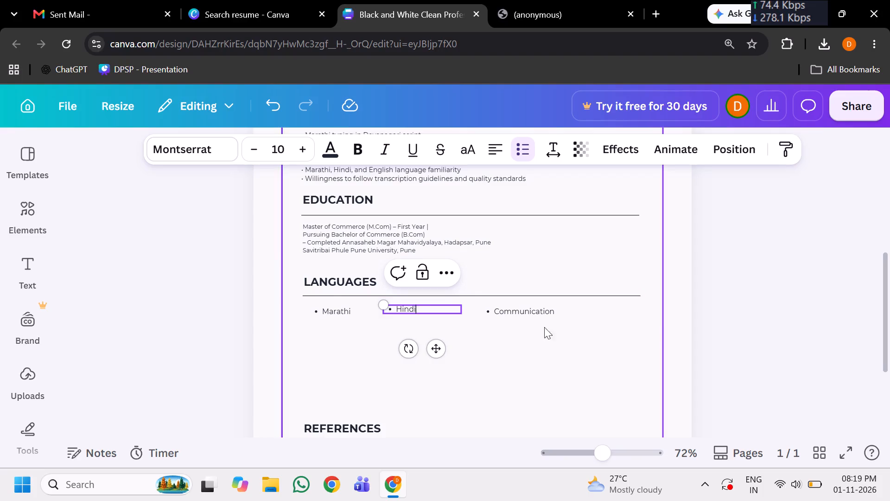
double_click(504, 309)
key("BackSpace")
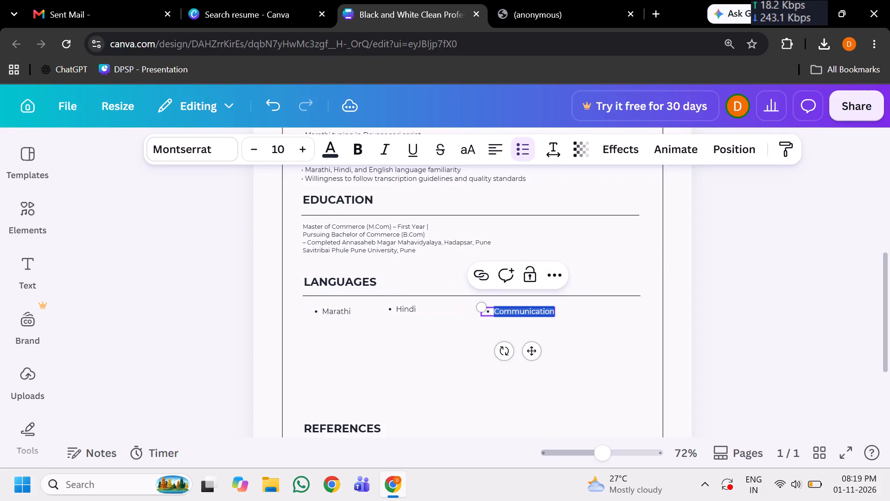
type("En")
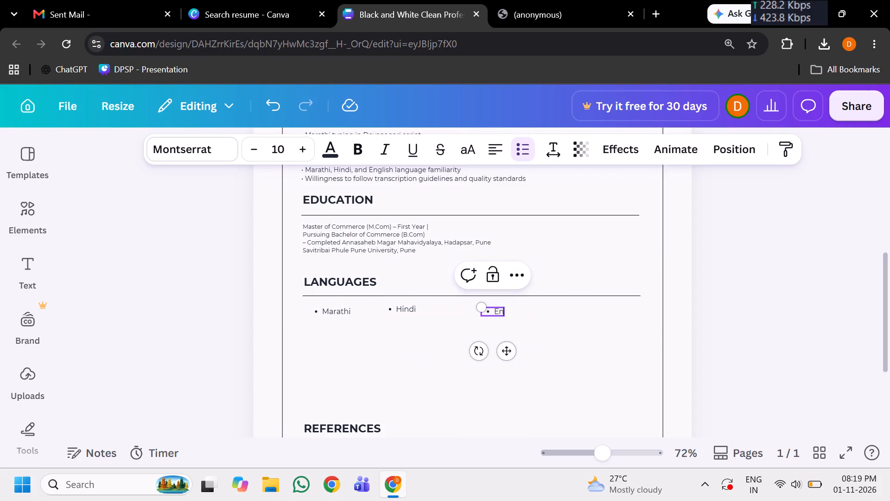
type("glish")
left_click(407, 392)
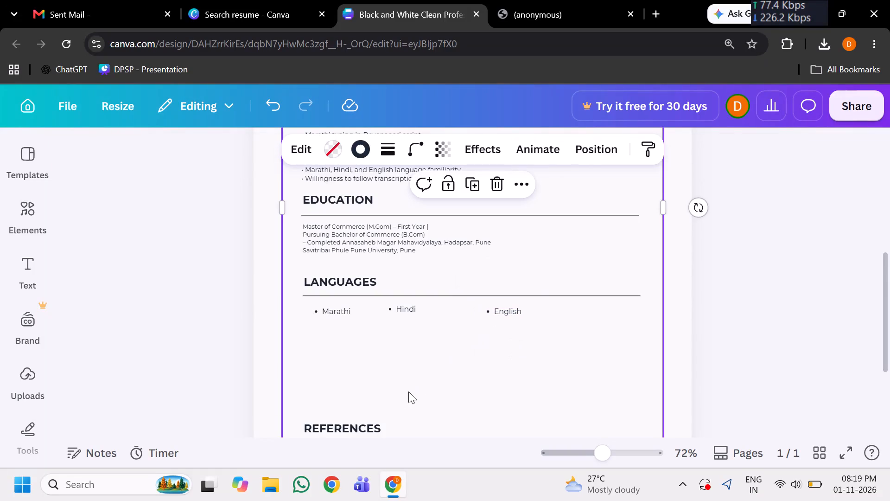
Move the "English" and "Hindi" bullets closer to "Marathi", aligned in one row below the LANGUAGES divider.
left_click(493, 310)
left_click_drag(515, 355, 505, 357)
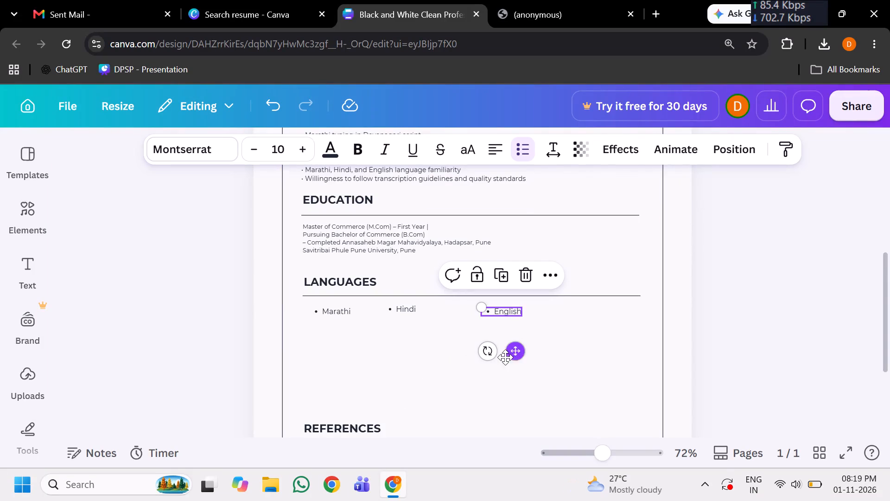
left_click_drag(505, 357, 483, 355)
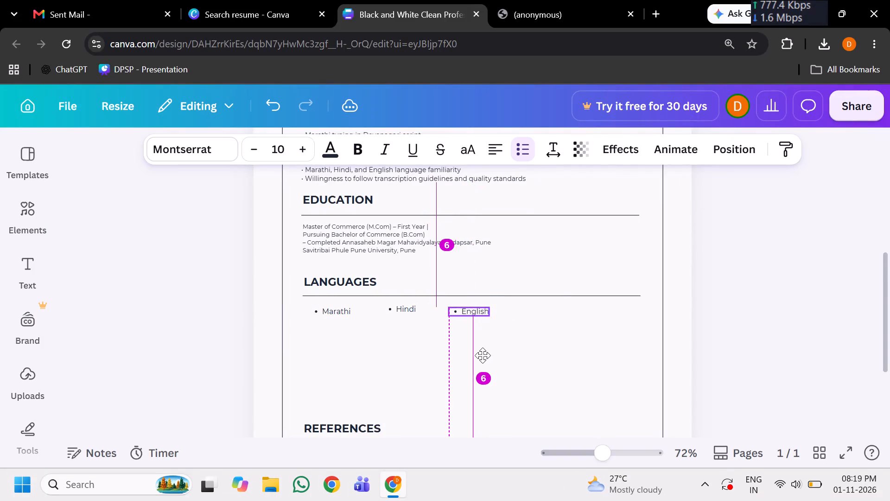
left_click_drag(483, 355, 466, 353)
left_click(402, 308)
left_click_drag(409, 310, 400, 311)
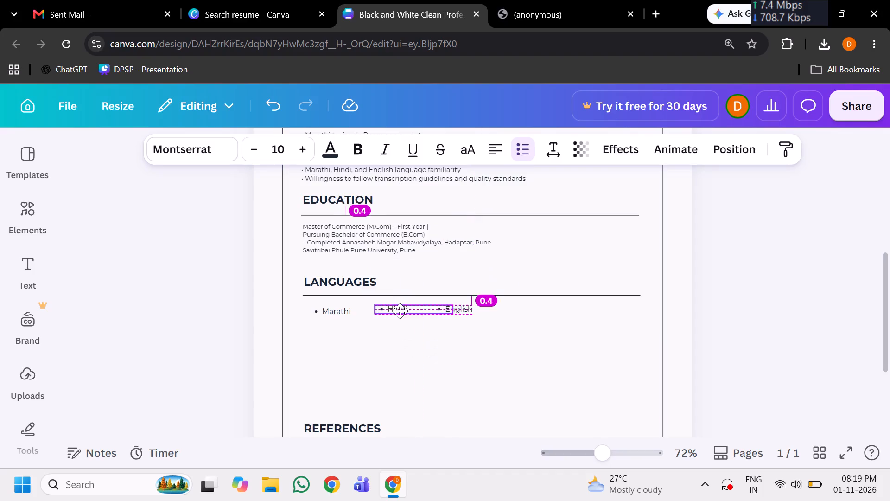
left_click_drag(400, 311, 389, 315)
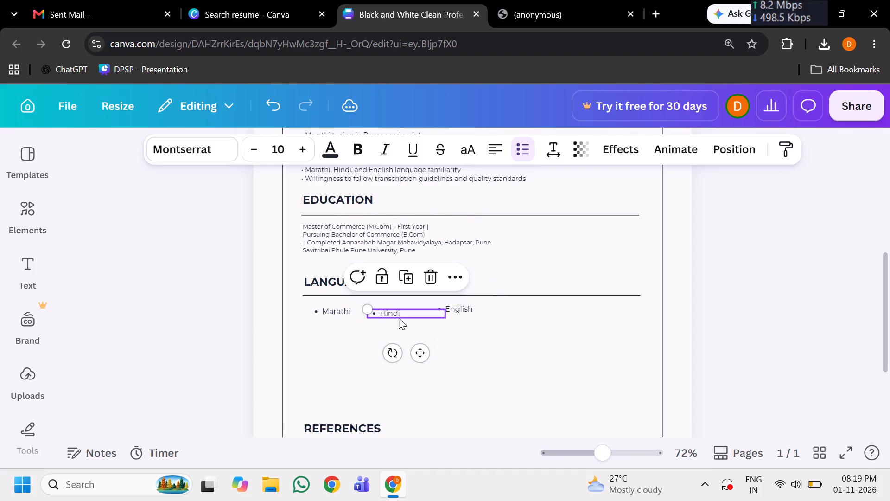
left_click_drag(397, 313, 396, 308)
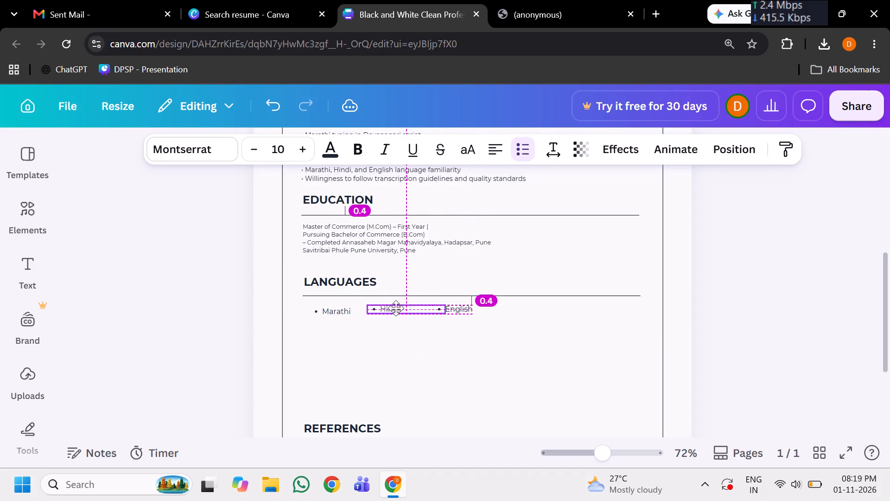
left_click_drag(396, 308, 388, 310)
left_click_drag(453, 308, 425, 311)
left_click(346, 341)
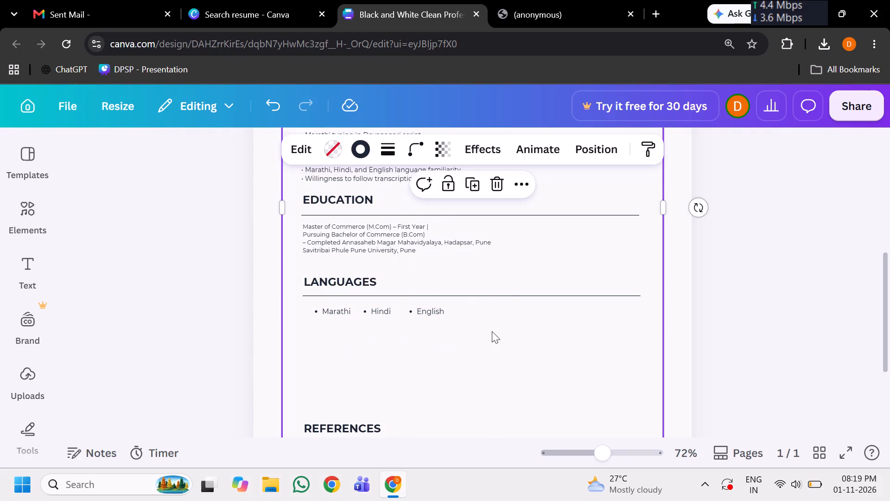
Review the resume layout from the name header down to the languages and references sections.
scroll(490, 329, "down", 2)
scroll(487, 329, "up", 2)
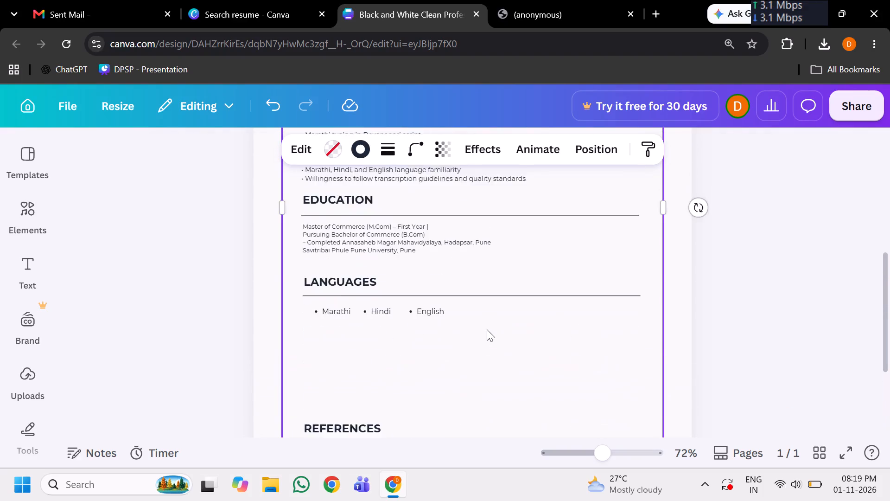
scroll(486, 329, "up", 4)
scroll(483, 327, "down", 1)
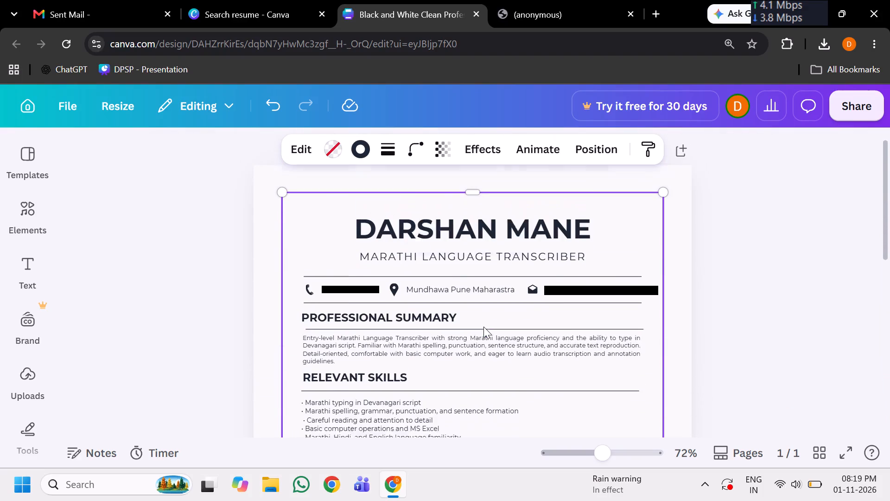
scroll(480, 323, "down", 2)
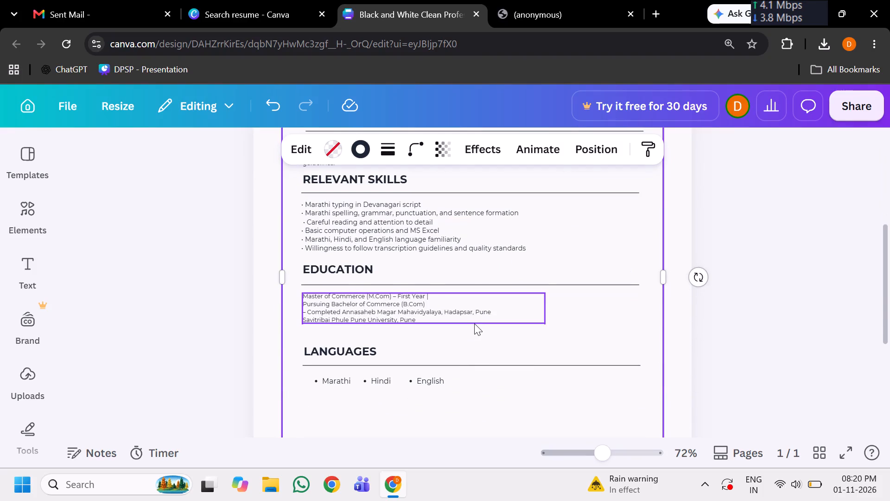
scroll(476, 325, "down", 1)
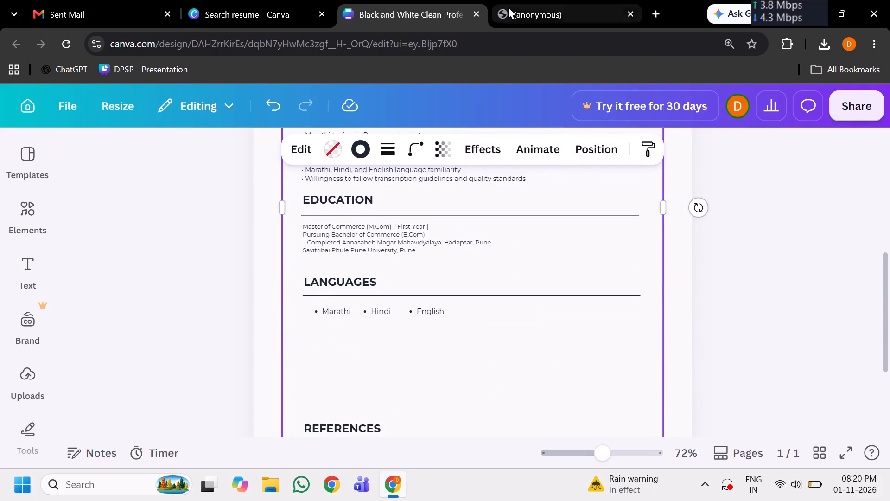
Copy the "ADDITIONAL INFORMATION" heading from the downloaded Marathi transcriber resume.
left_click(509, 7)
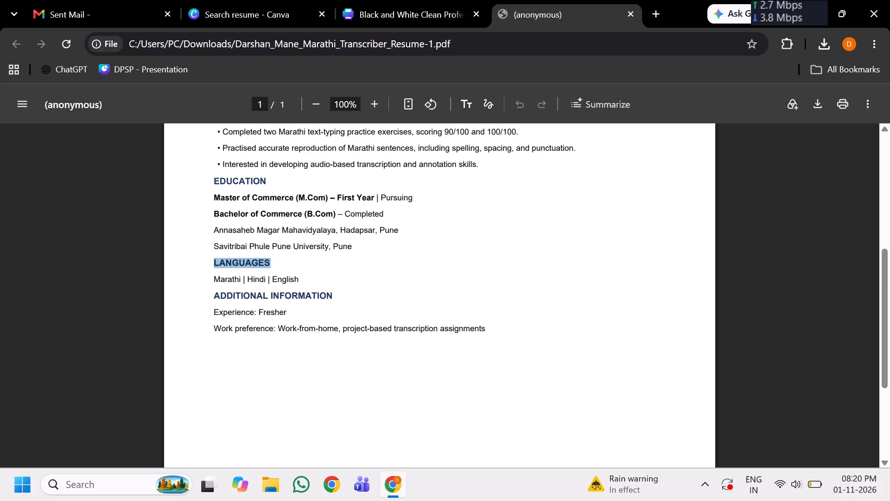
left_click_drag(213, 295, 330, 287)
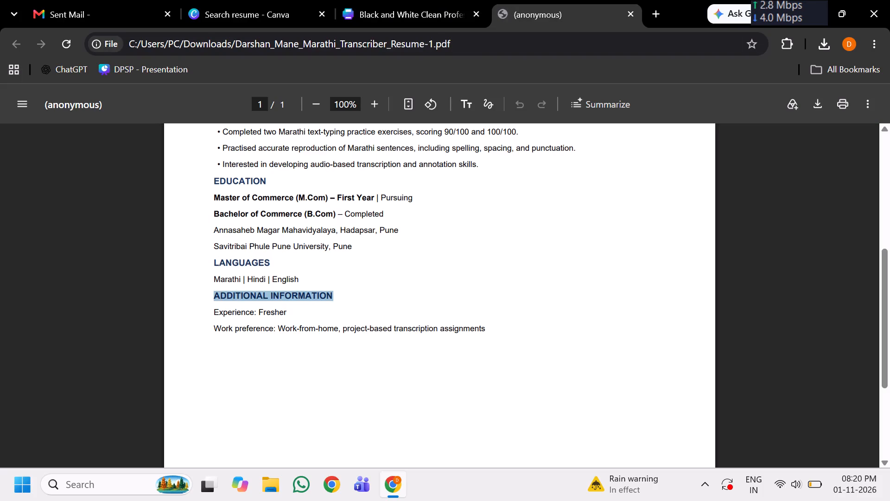
right_click(336, 294)
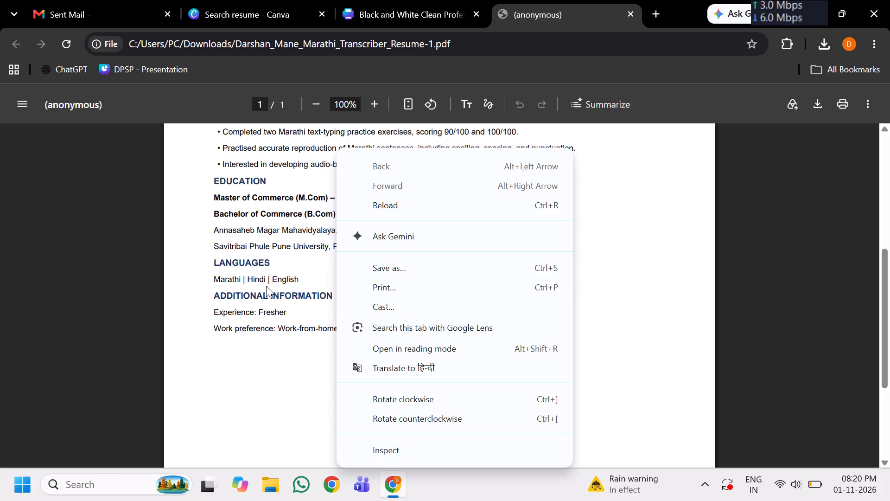
right_click(261, 293)
left_click_drag(189, 354, 191, 349)
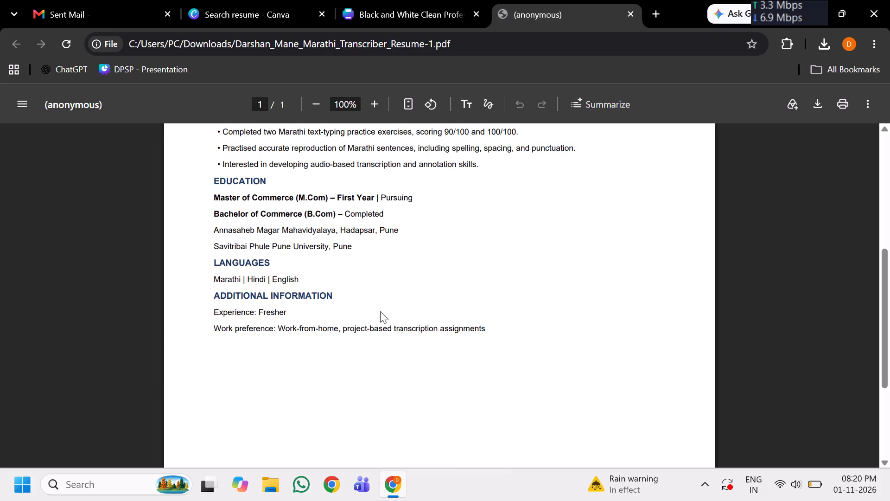
left_click_drag(332, 296, 213, 296)
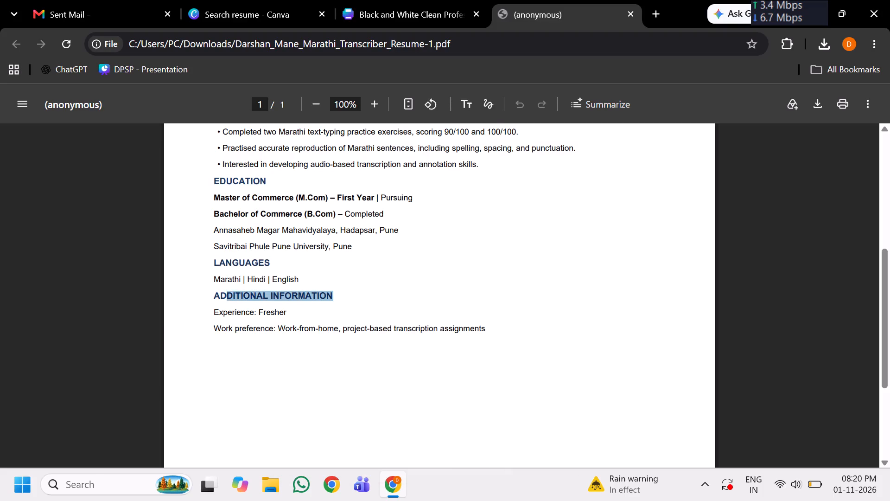
left_click_drag(213, 296, 213, 296)
right_click(214, 296)
left_click(297, 97)
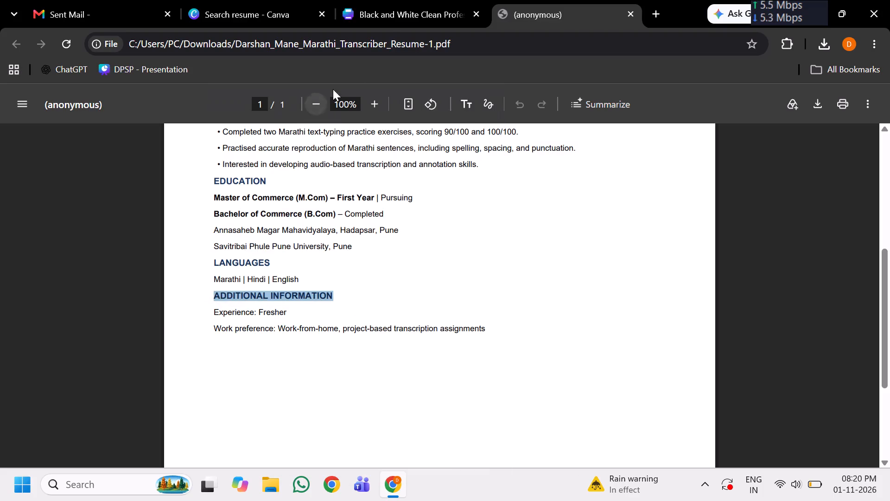
Return to the Canva design and move the REFERENCES heading up to just below the language bullets.
left_click(388, 6)
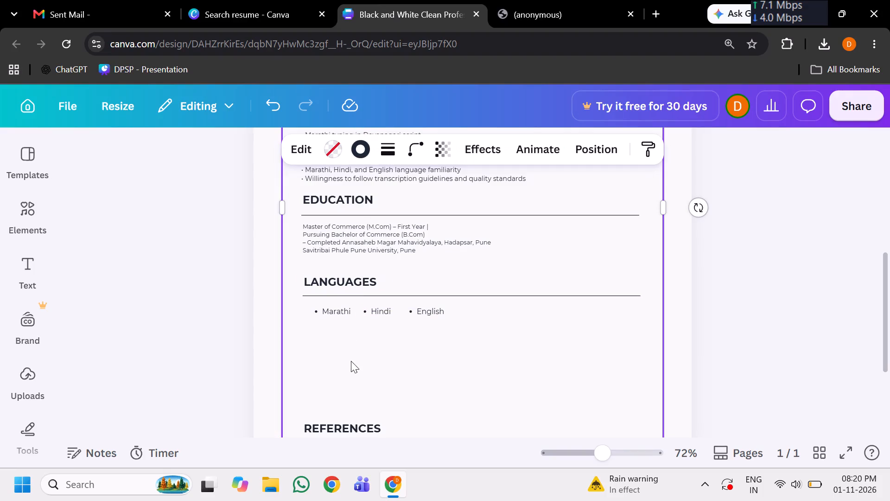
scroll(348, 348, "down", 1)
left_click_drag(334, 358, 332, 284)
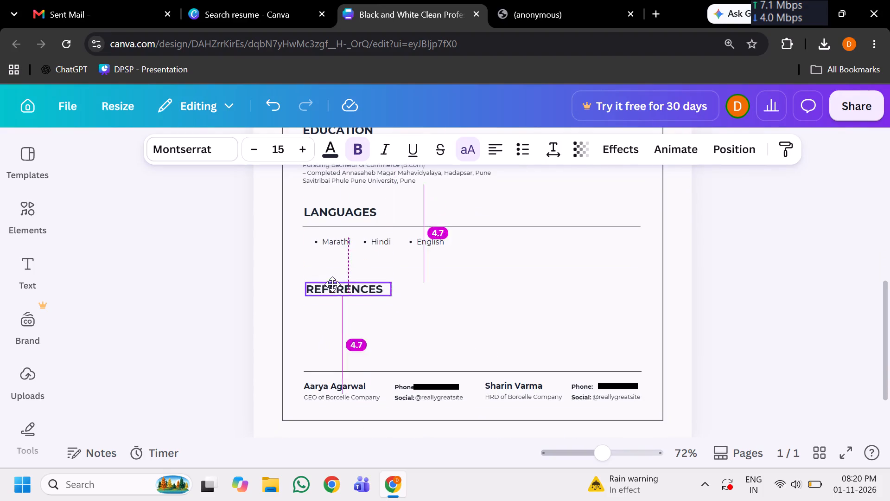
left_click_drag(332, 284, 330, 277)
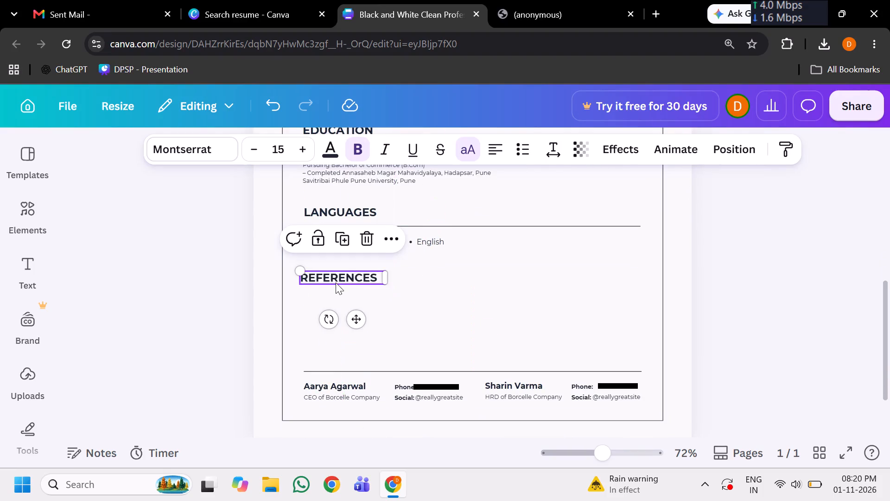
Replace the REFERENCES heading text with "ADDITIONAL INFORMATION" and widen its text box so it fits on one line.
left_click(336, 283)
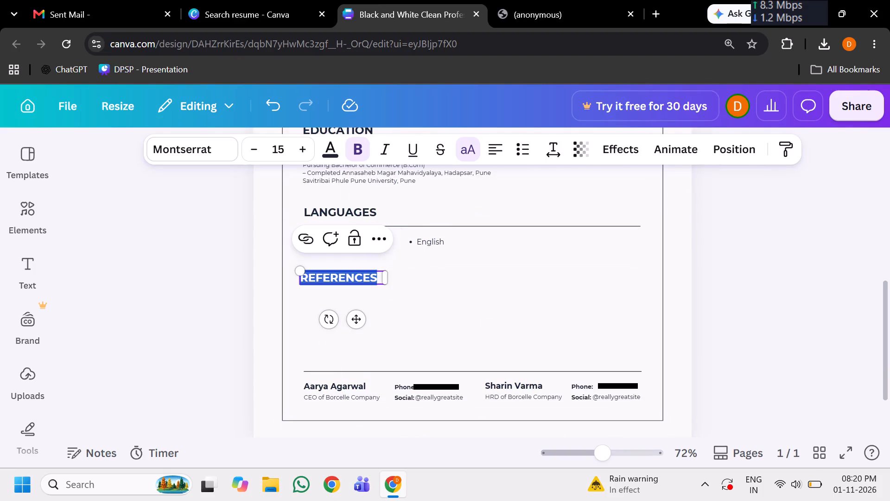
key("ctrl+v")
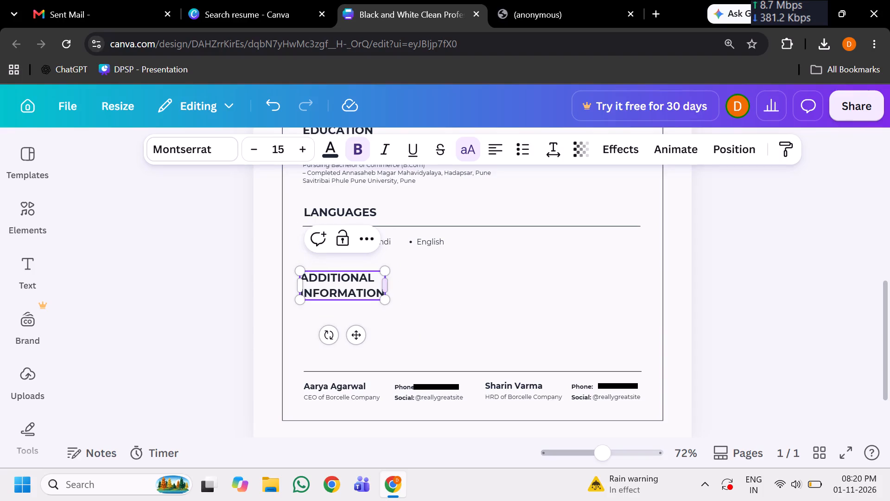
left_click_drag(389, 286, 450, 286)
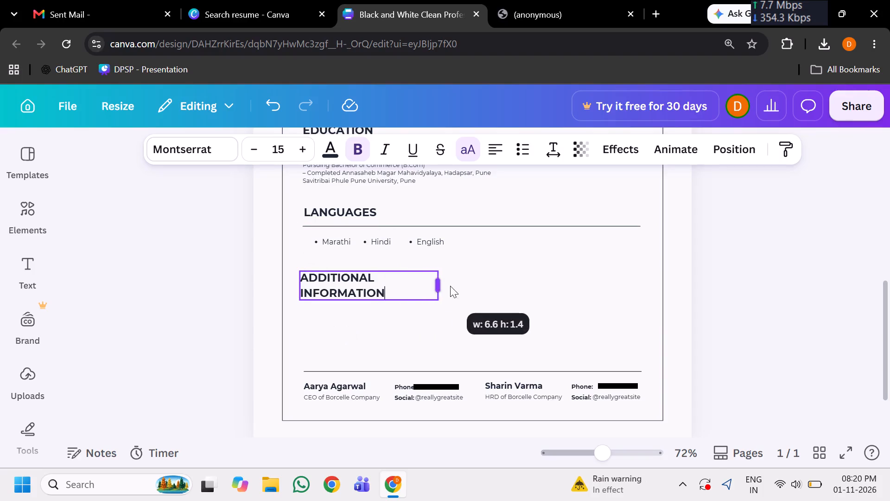
left_click_drag(450, 286, 489, 289)
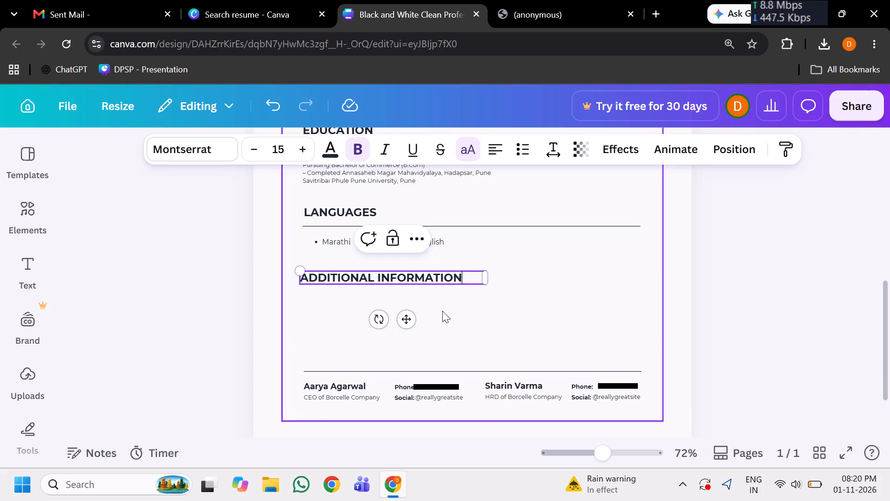
left_click(452, 322)
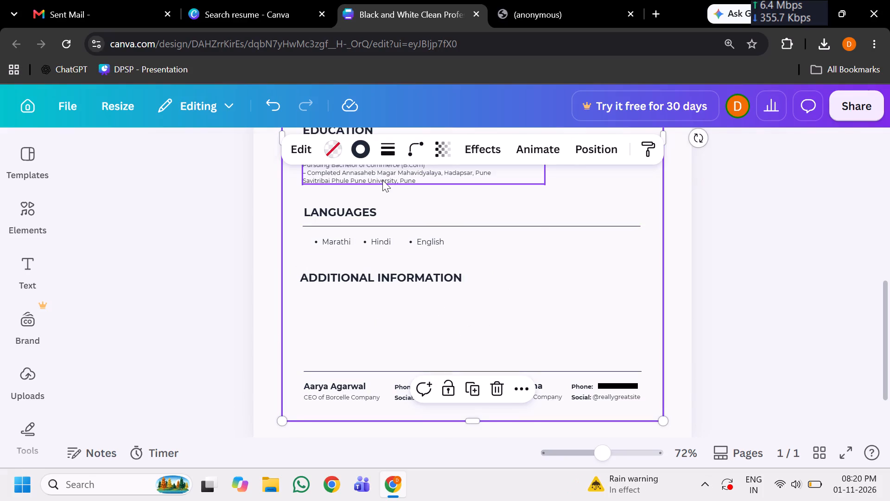
Duplicate the education details text box and place the copy directly below the ADDITIONAL INFORMATION heading.
left_click(382, 180)
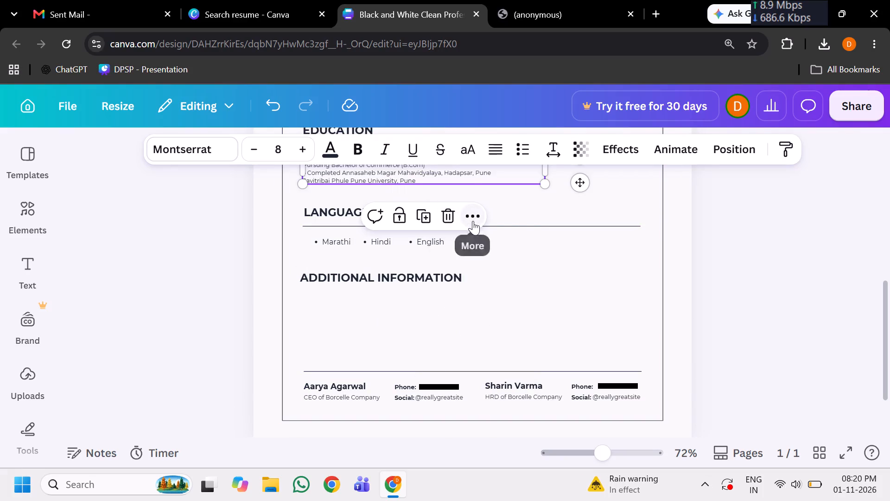
left_click(473, 221)
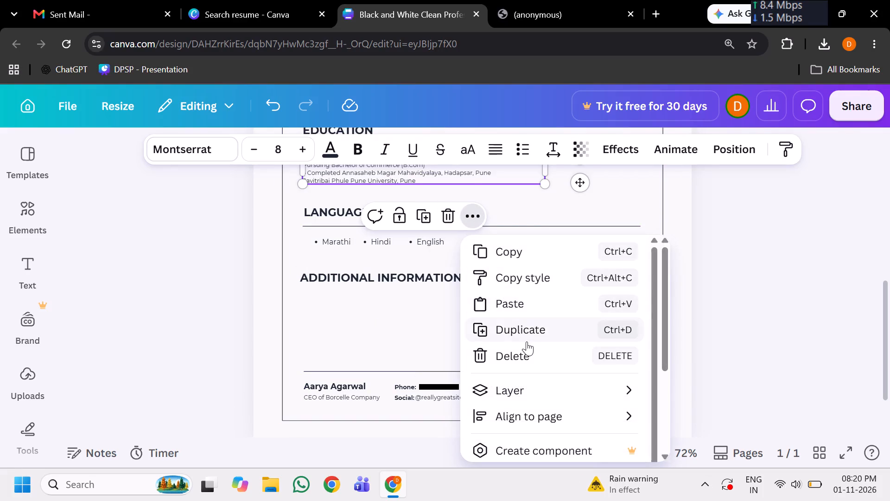
left_click(526, 333)
left_click_drag(436, 173, 436, 204)
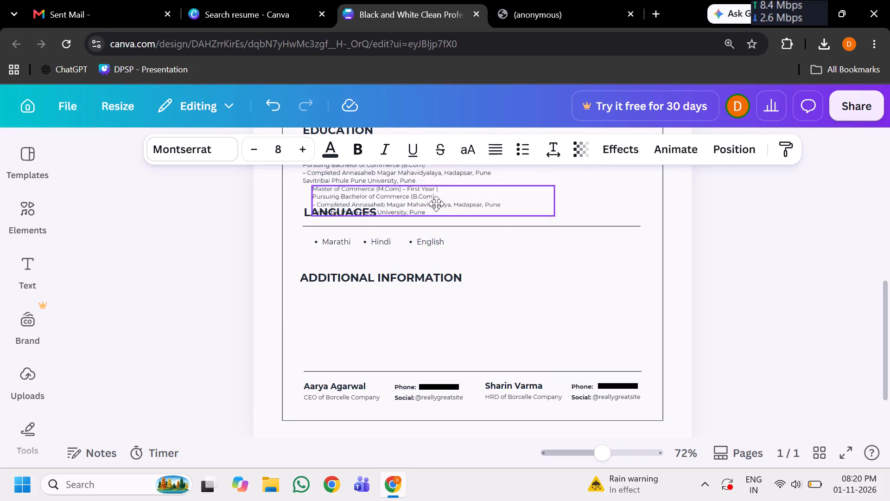
left_click_drag(436, 204, 426, 297)
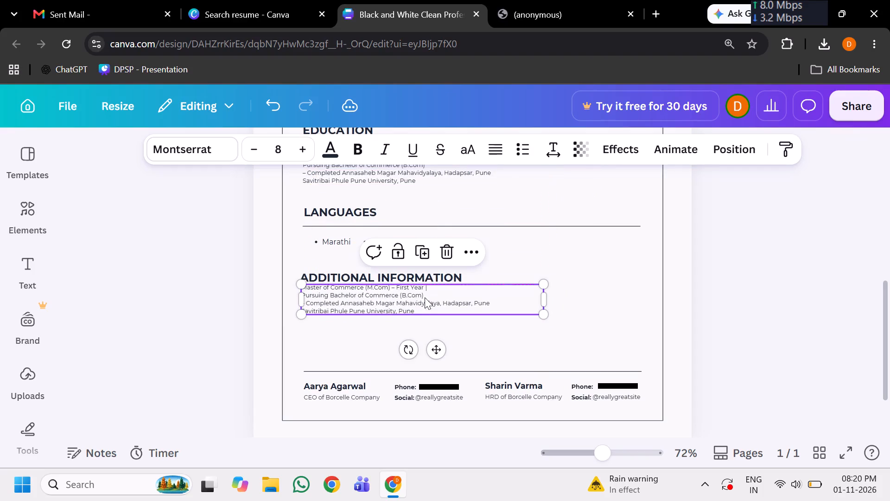
left_click_drag(413, 308, 410, 314)
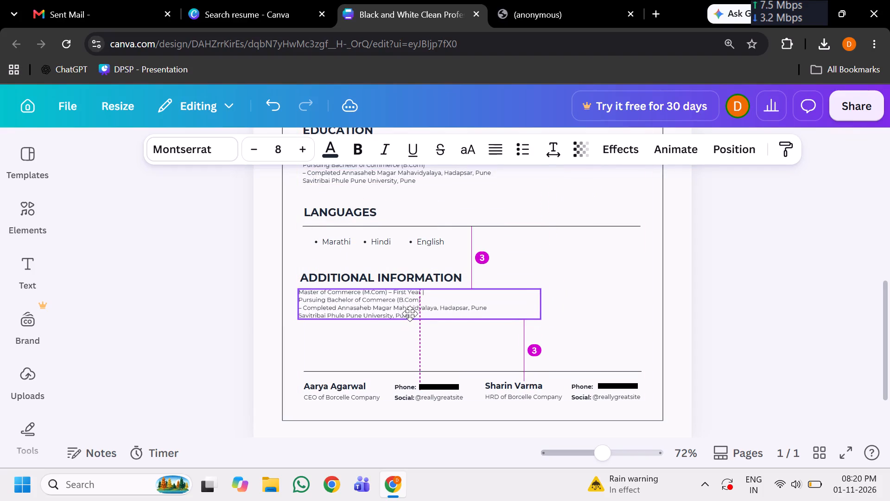
left_click_drag(410, 314, 413, 314)
Copy the "Experience: Fresher" and "Work preference" lines below the ADDITIONAL INFORMATION heading in the downloaded Marathi transcriber resume.
left_click(411, 311)
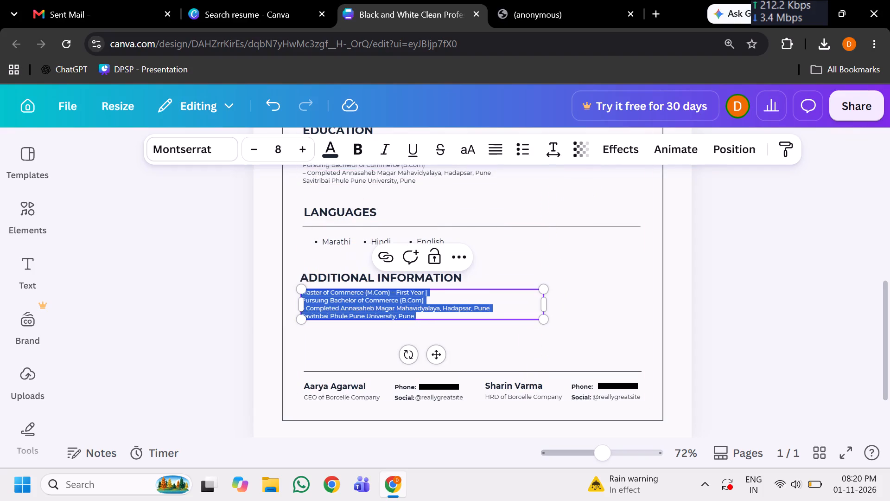
left_click(560, 8)
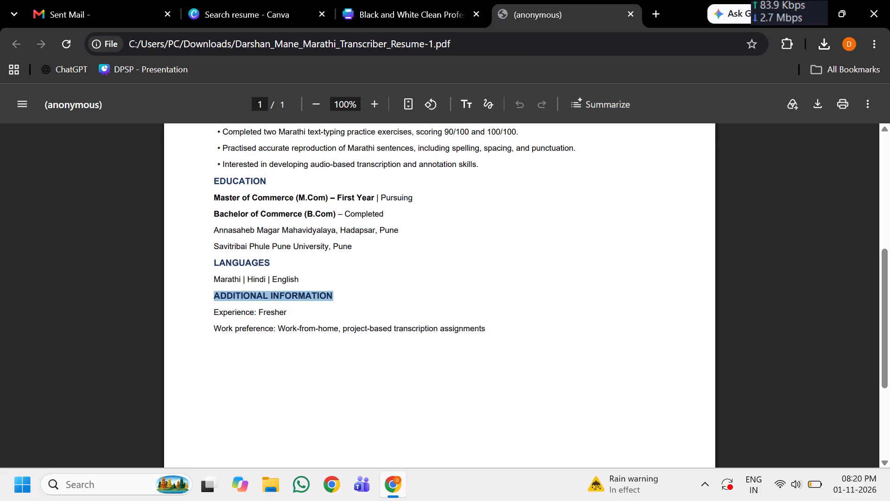
left_click_drag(214, 311, 266, 324)
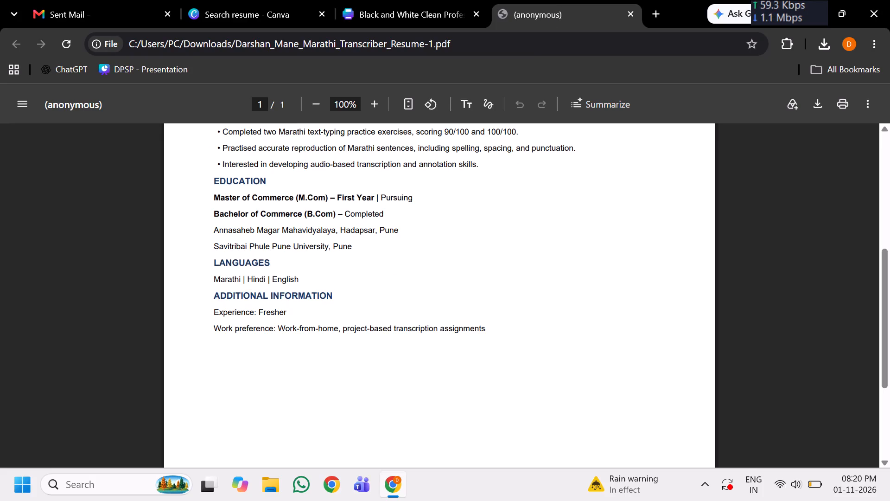
left_click_drag(266, 324, 489, 325)
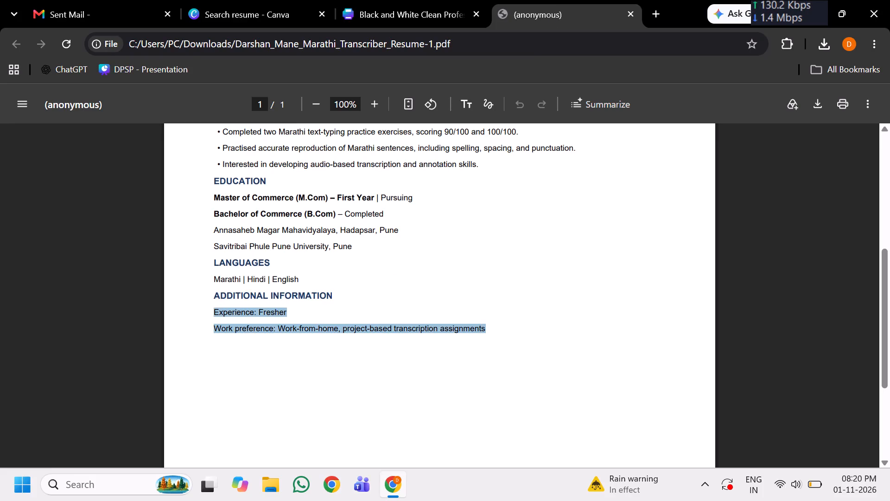
right_click(472, 316)
left_click(573, 112)
Return to the Canva design and replace the duplicated education text with the copied lines, adding a line break before "project-based".
left_click(410, 15)
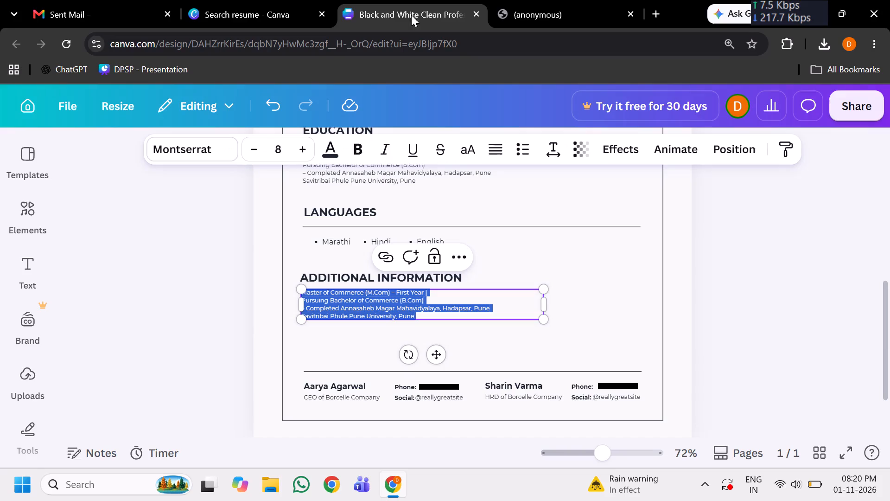
left_click(399, 307)
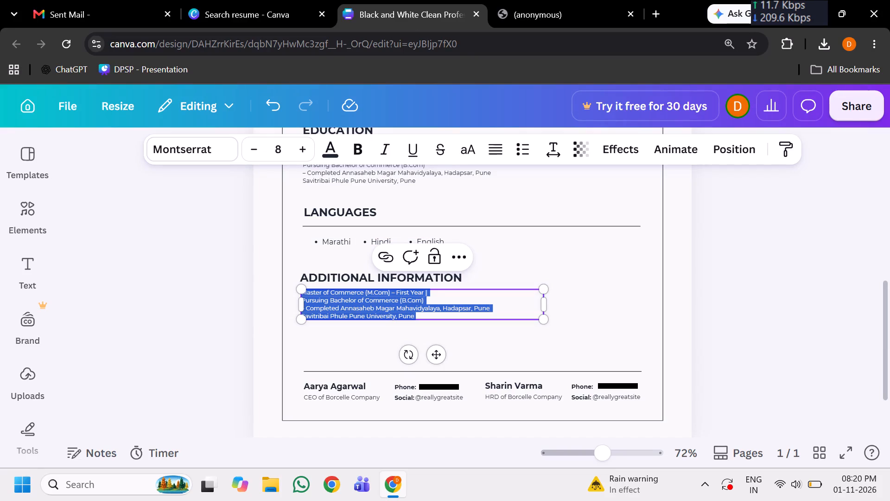
key("ctrl+v")
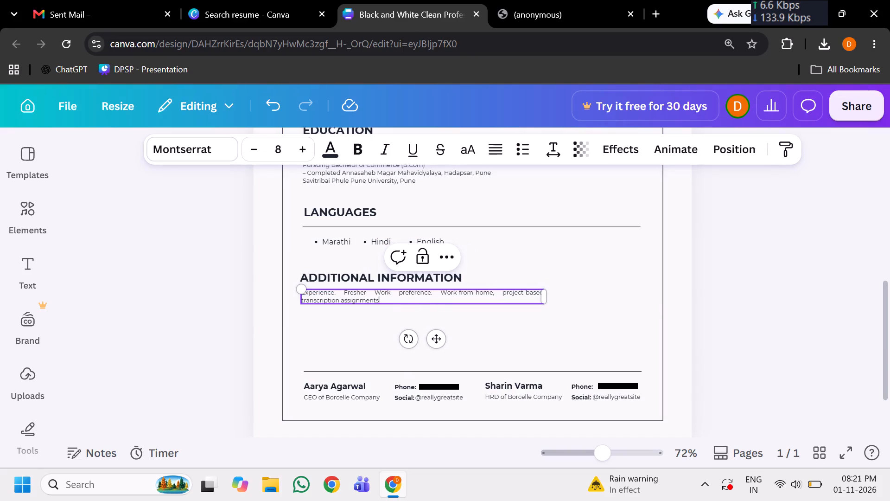
left_click(499, 292)
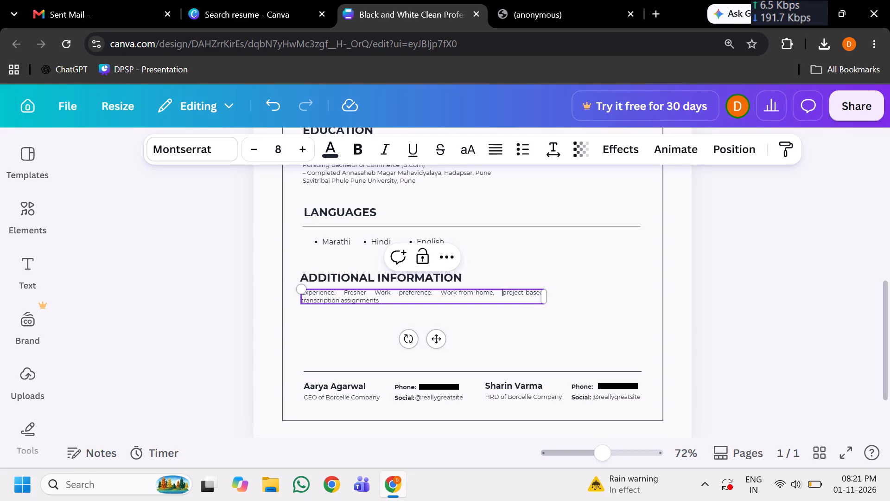
key("Return")
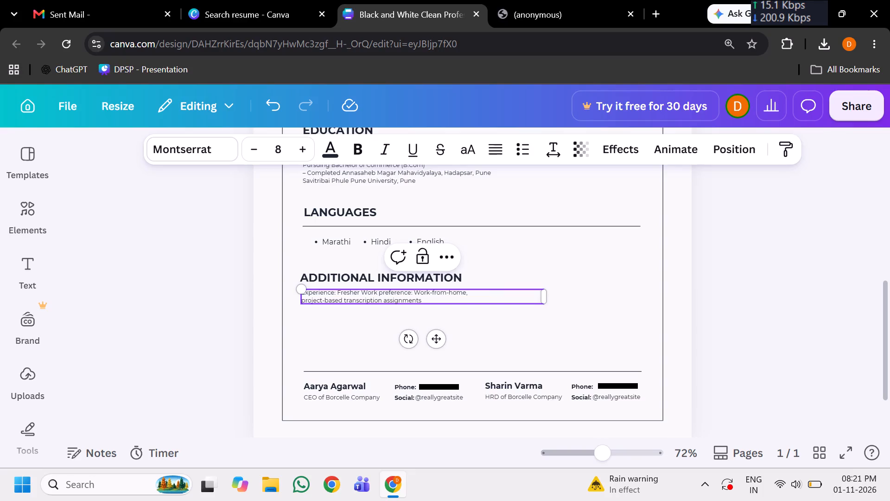
left_click(482, 341)
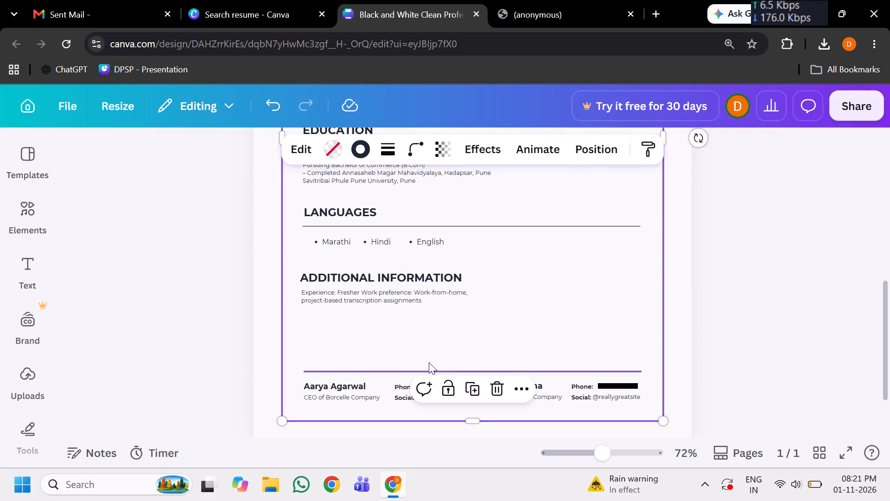
Move the divider line above the reference details up to a short gap below the additional information text.
scroll(471, 341, "up", 5)
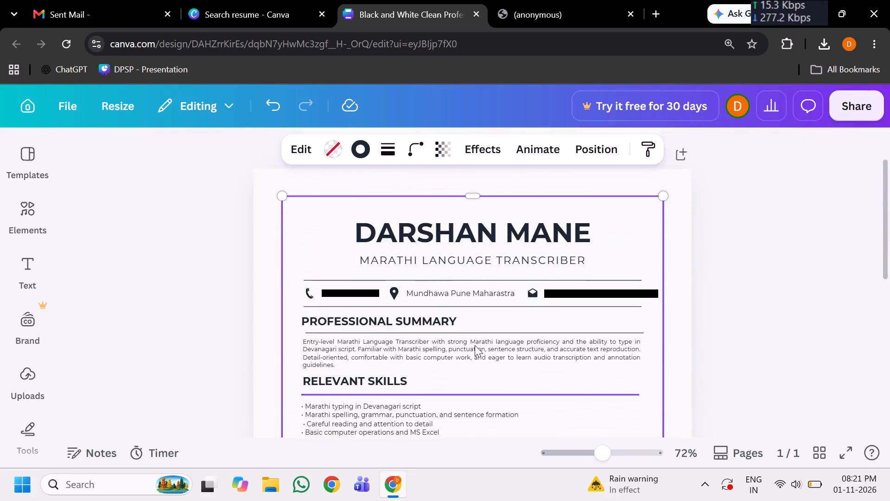
scroll(477, 346, "up", 1)
scroll(479, 349, "down", 3)
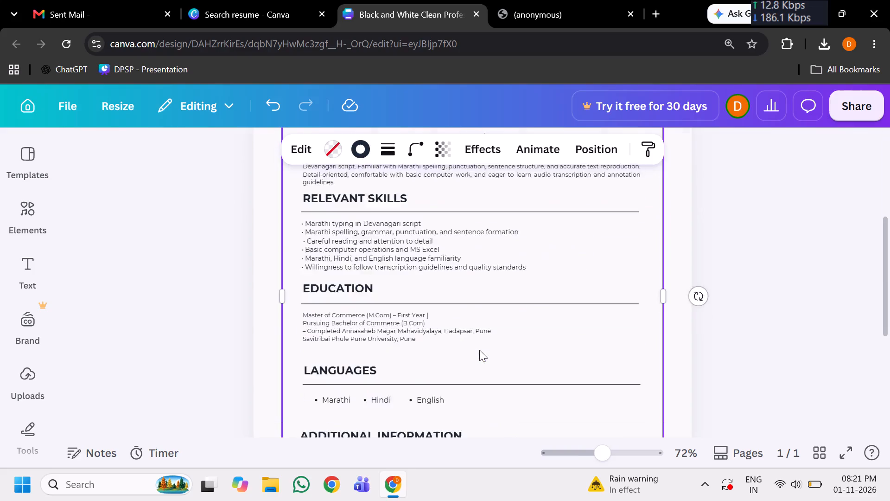
scroll(479, 350, "down", 3)
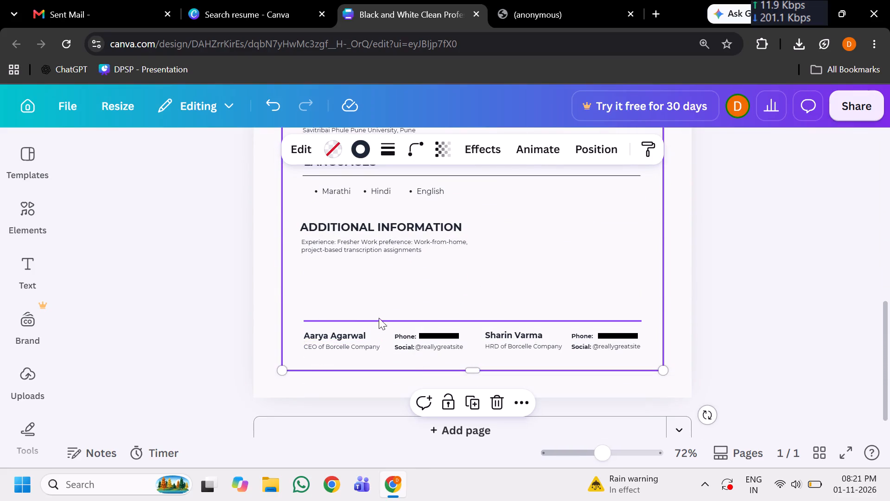
left_click_drag(420, 323, 427, 291)
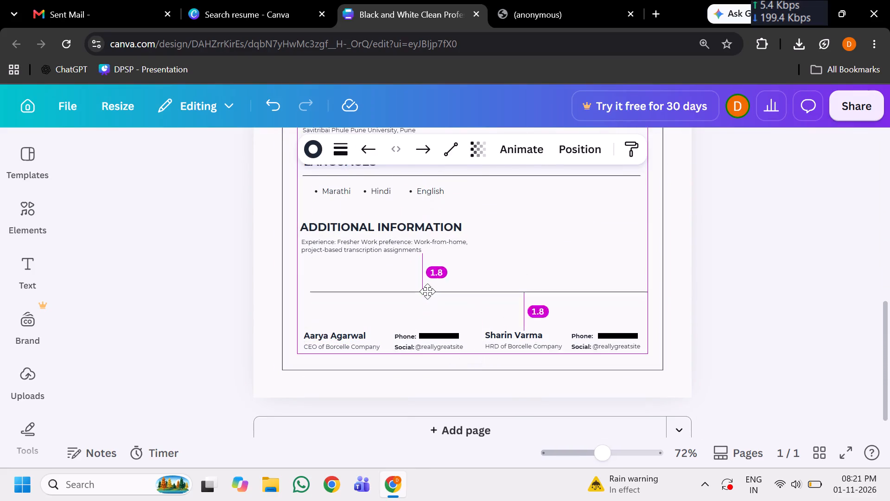
left_click_drag(427, 291, 414, 281)
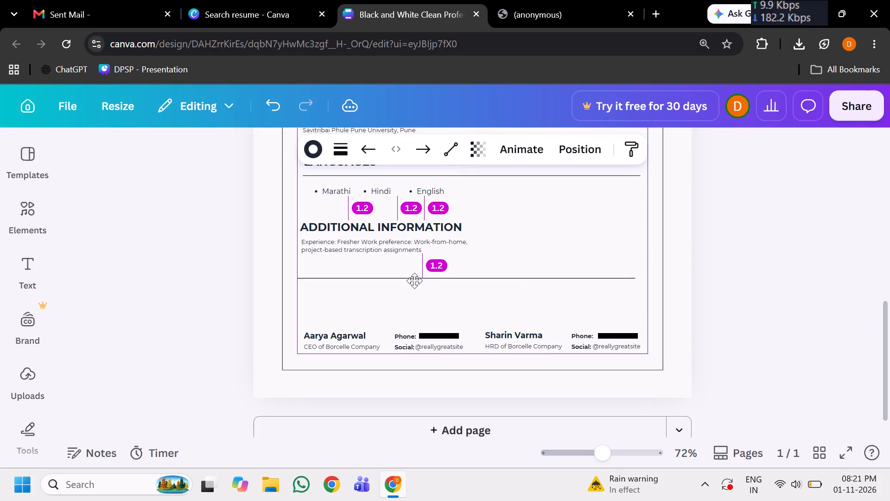
left_click_drag(414, 281, 426, 289)
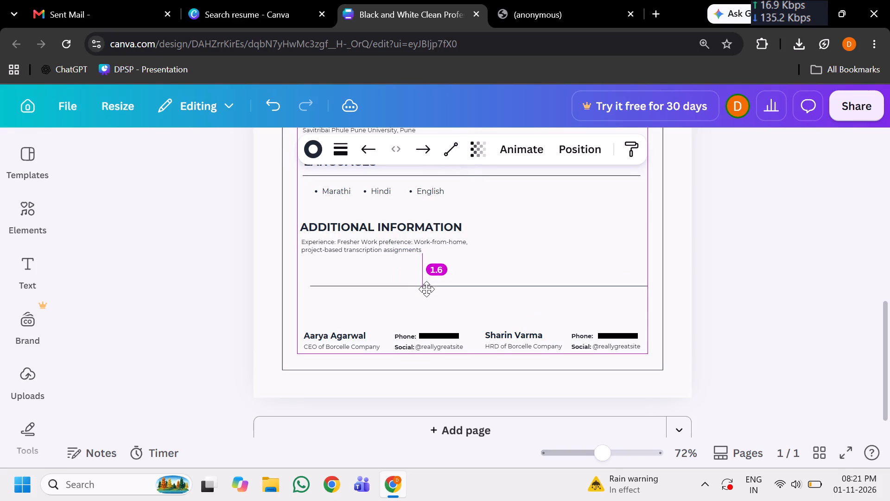
left_click_drag(426, 289, 426, 290)
Delete the name, "CEO of Borcelle Company" title, "Phone:" label and phone number of the first reference.
left_click(342, 336)
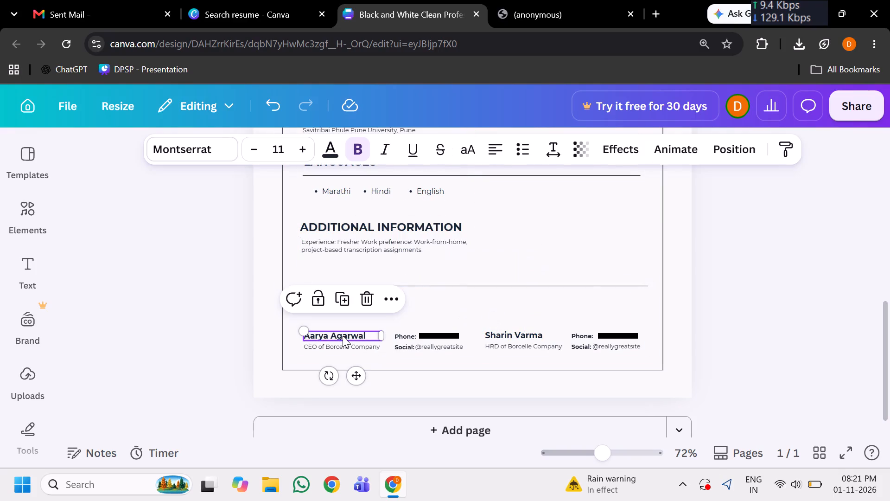
left_click(369, 304)
left_click(351, 346)
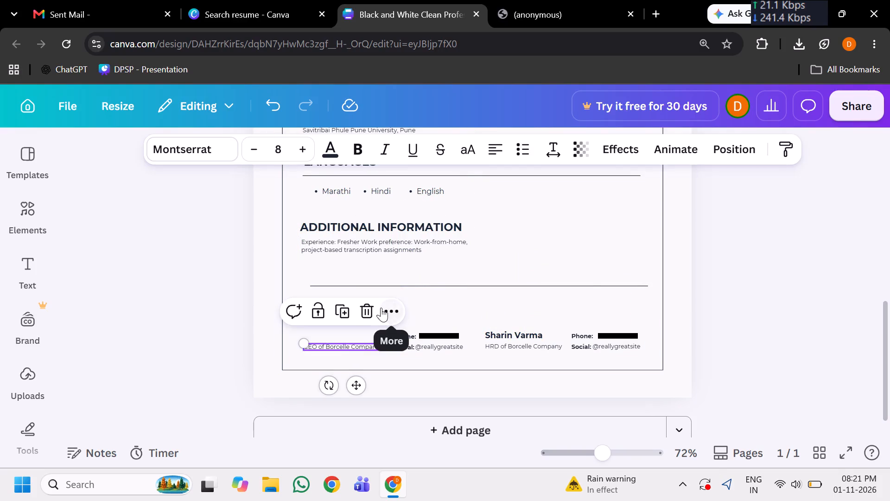
left_click(367, 314)
left_click(408, 340)
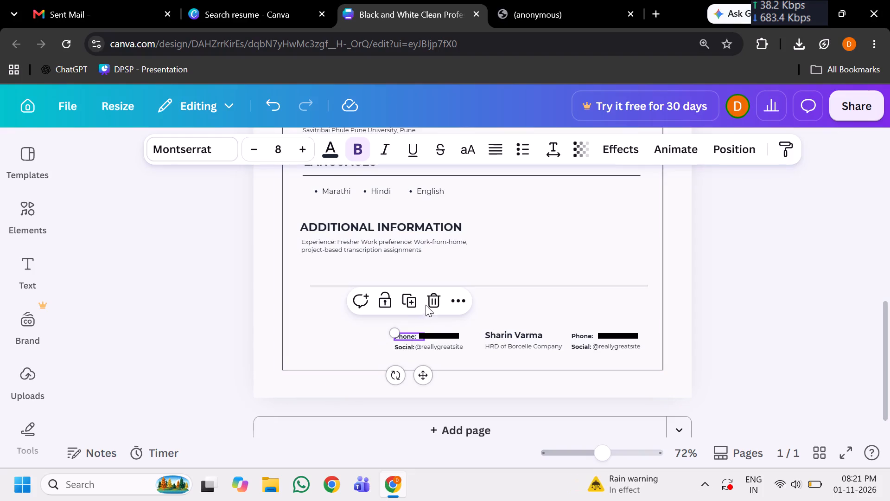
left_click(428, 304)
left_click(437, 334)
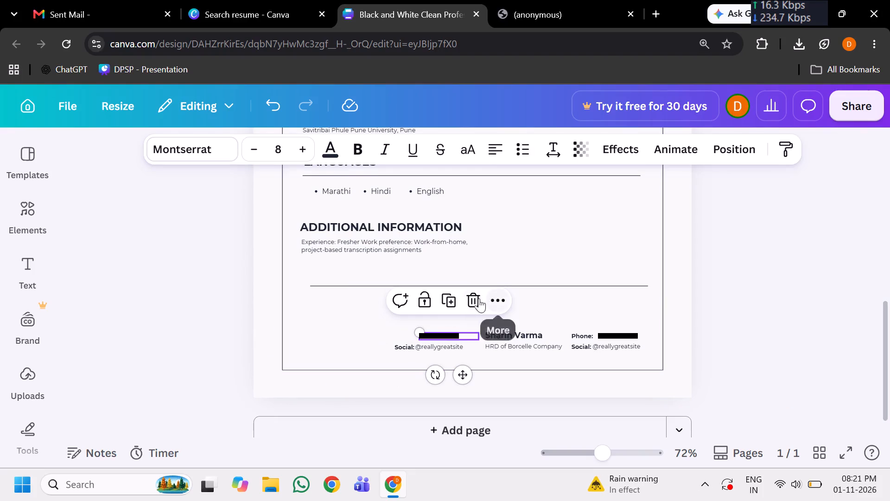
left_click(478, 298)
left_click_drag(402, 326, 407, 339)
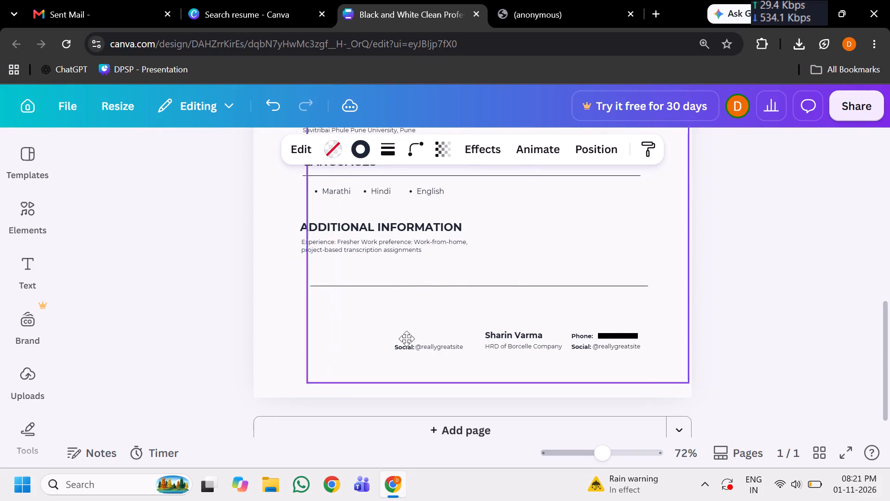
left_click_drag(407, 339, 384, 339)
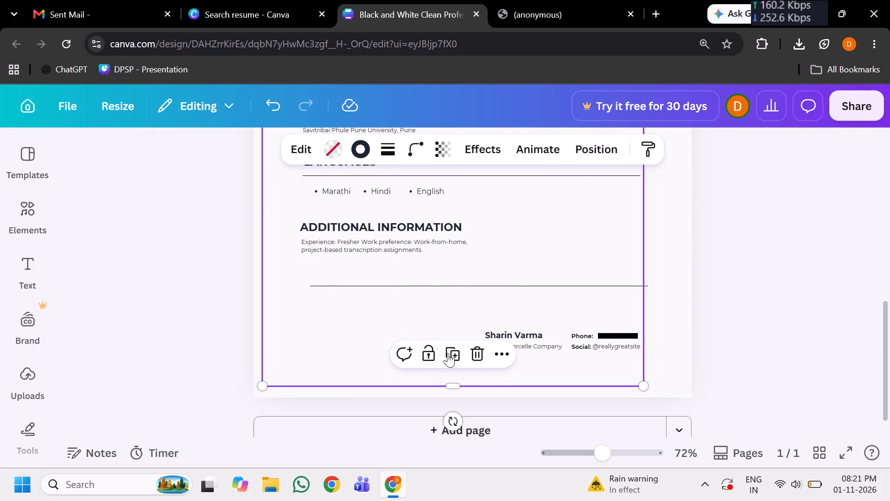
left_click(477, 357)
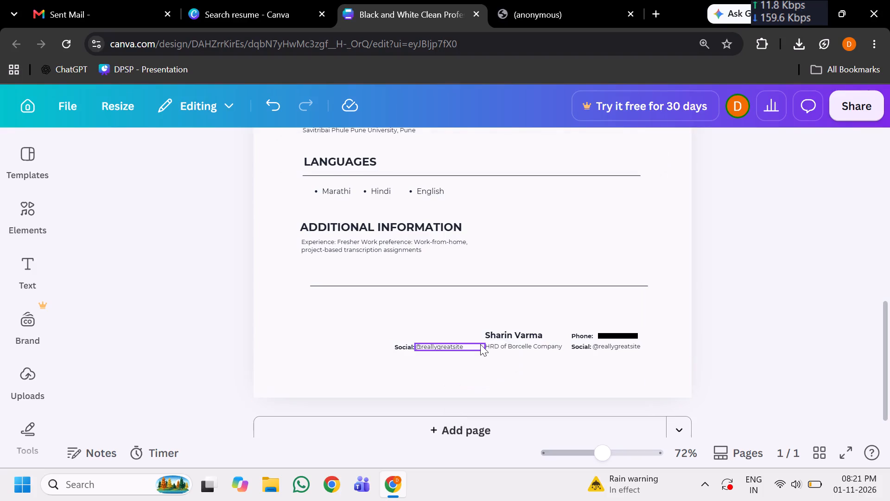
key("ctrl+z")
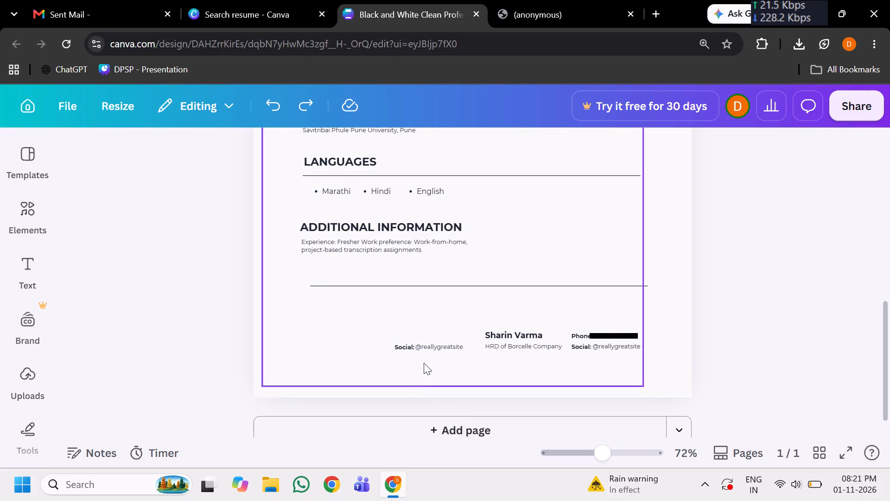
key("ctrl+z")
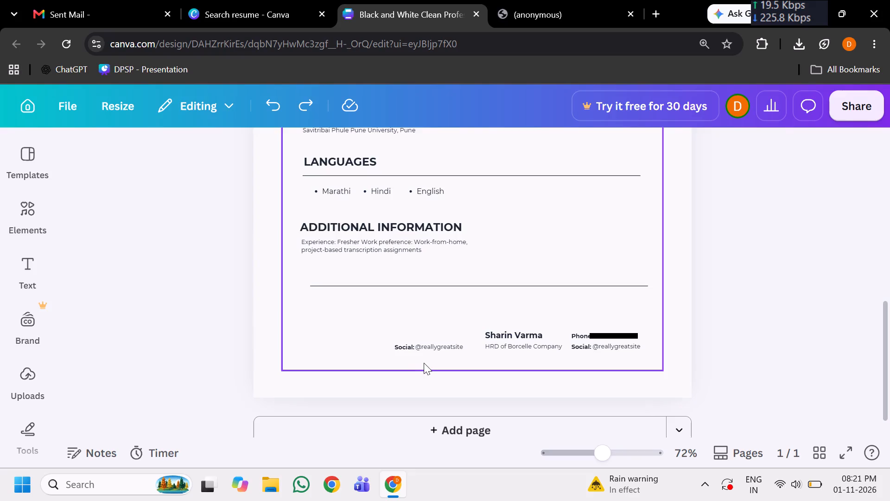
left_click(437, 347)
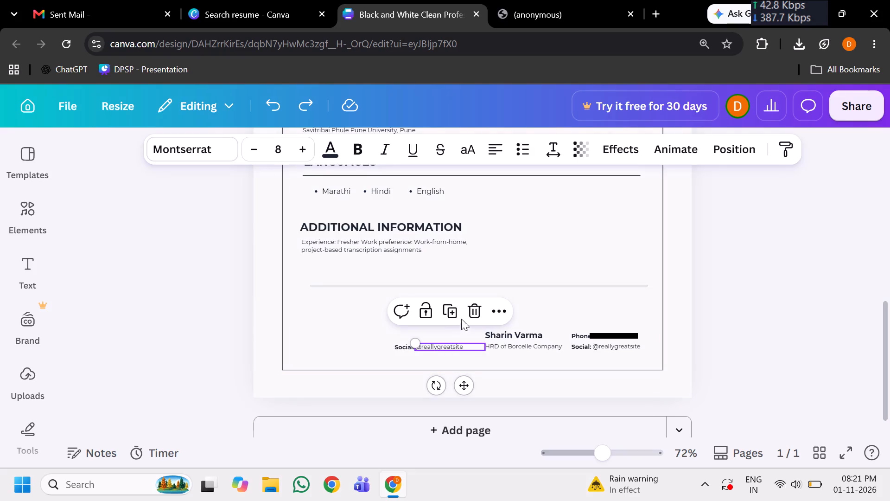
left_click(468, 314)
left_click(401, 351)
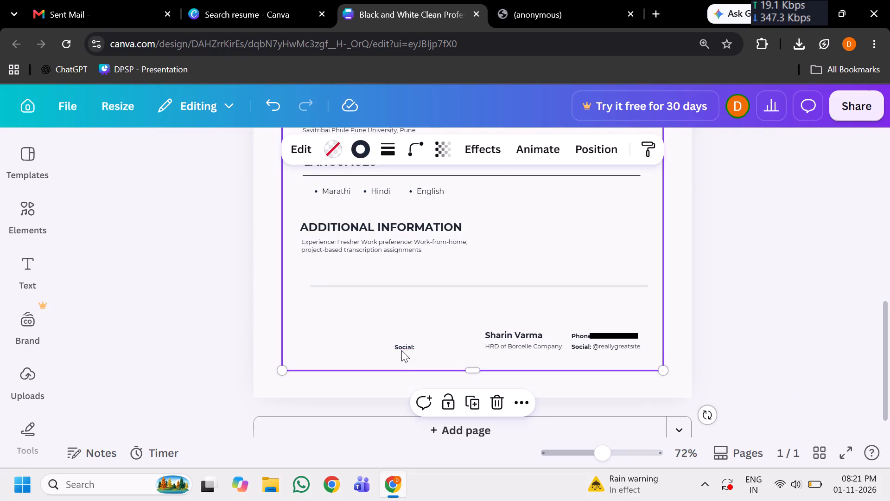
left_click(400, 346)
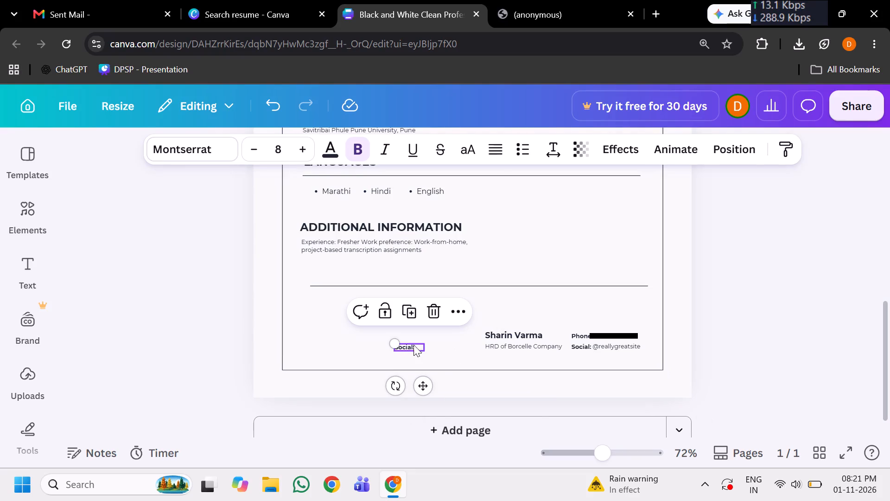
left_click(434, 312)
Delete all of the second reference's details: name, "HRD of Borcelle Company" title, phone label and number, social label and handle.
left_click(520, 337)
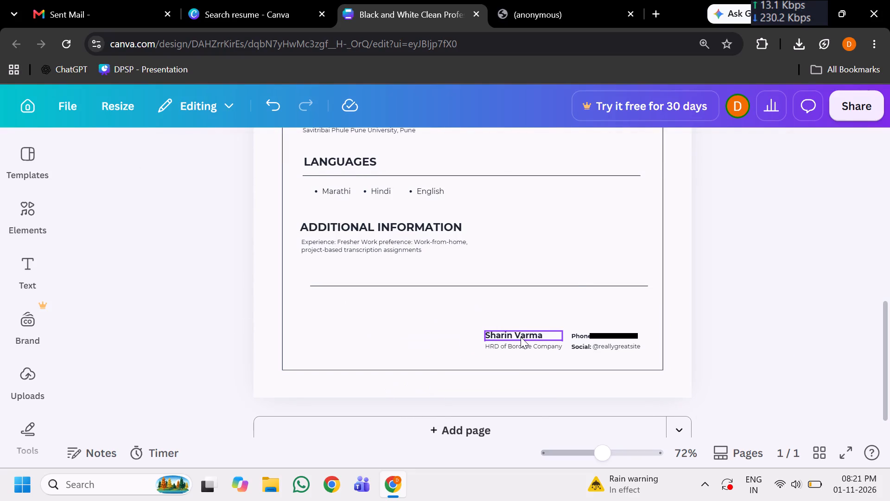
left_click(545, 299)
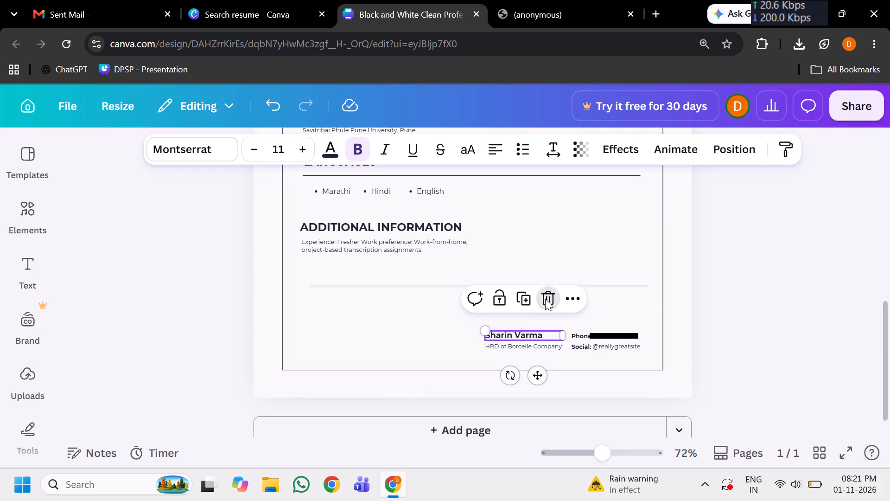
left_click(523, 345)
left_click(549, 312)
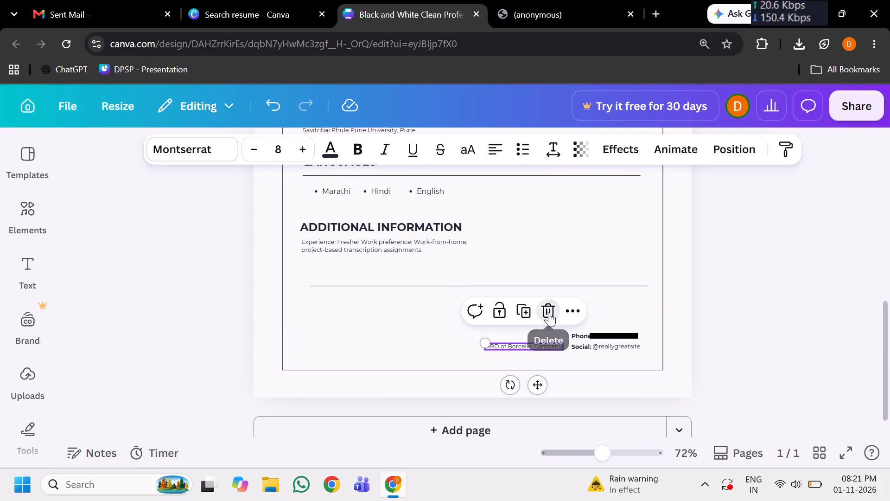
left_click(584, 335)
left_click(606, 304)
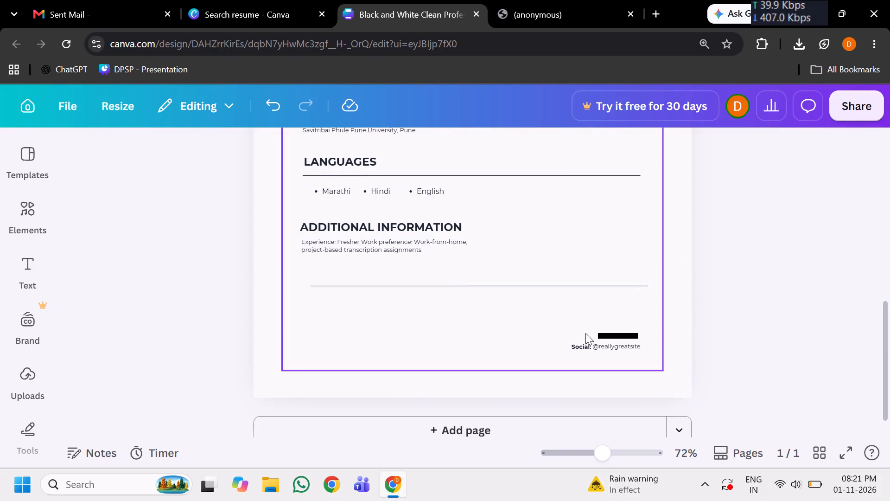
left_click(584, 348)
left_click(609, 314)
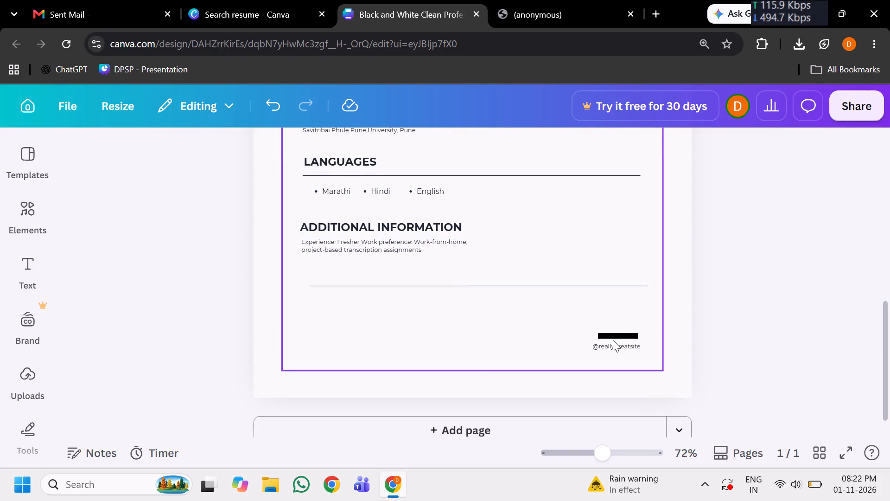
left_click(613, 340)
left_click(611, 335)
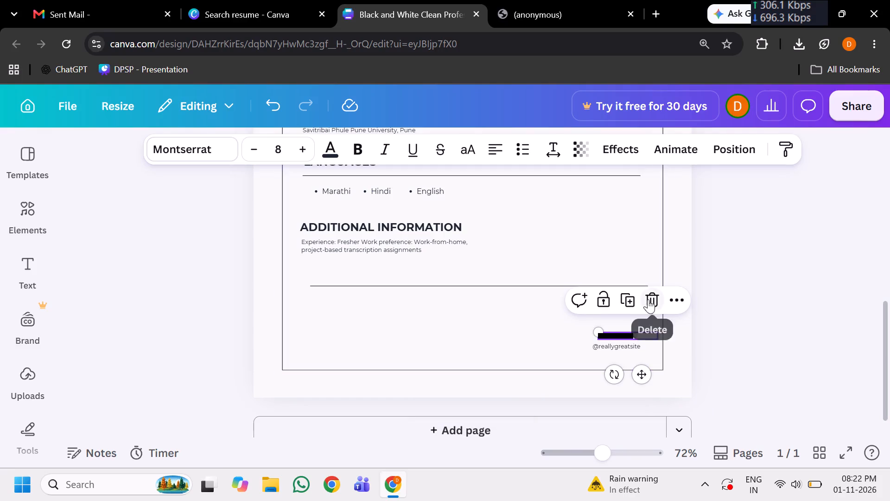
left_click(648, 299)
left_click(612, 345)
left_click(644, 313)
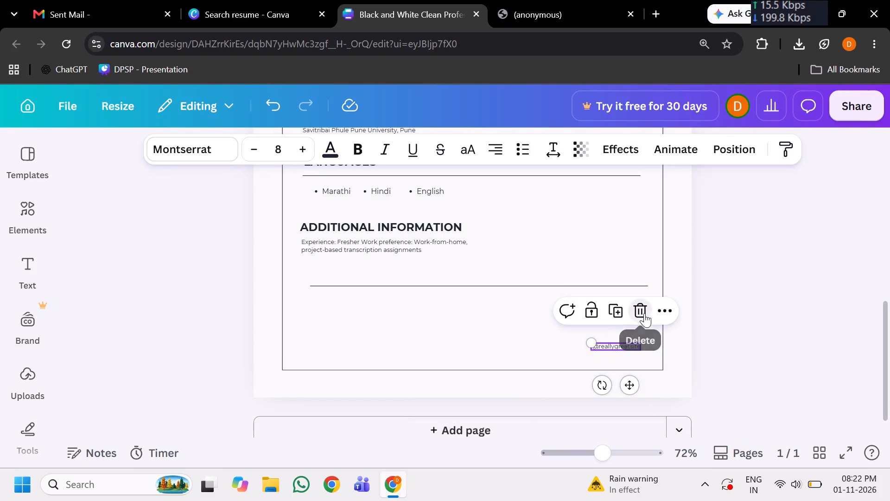
Move the bottom divider line slightly up and left, closer to the additional information text and roughly in line with its left edge.
scroll(549, 348, "up", 3)
scroll(548, 351, "down", 2)
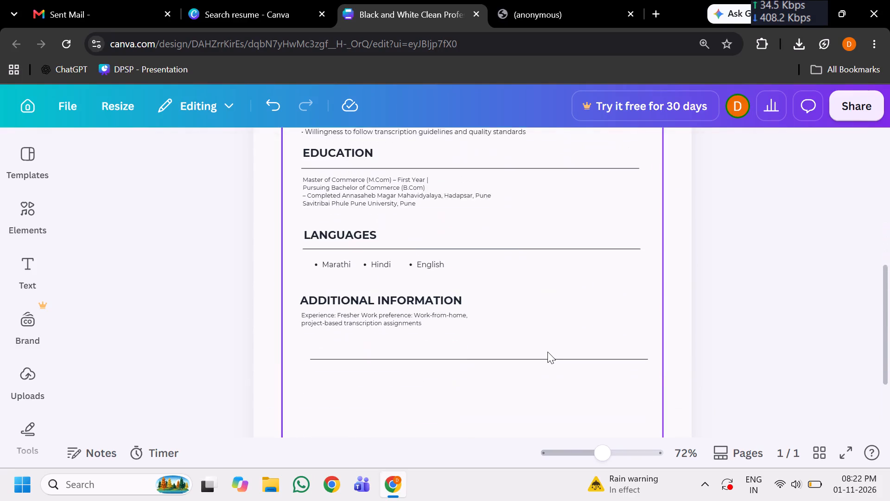
left_click_drag(509, 362, 494, 364)
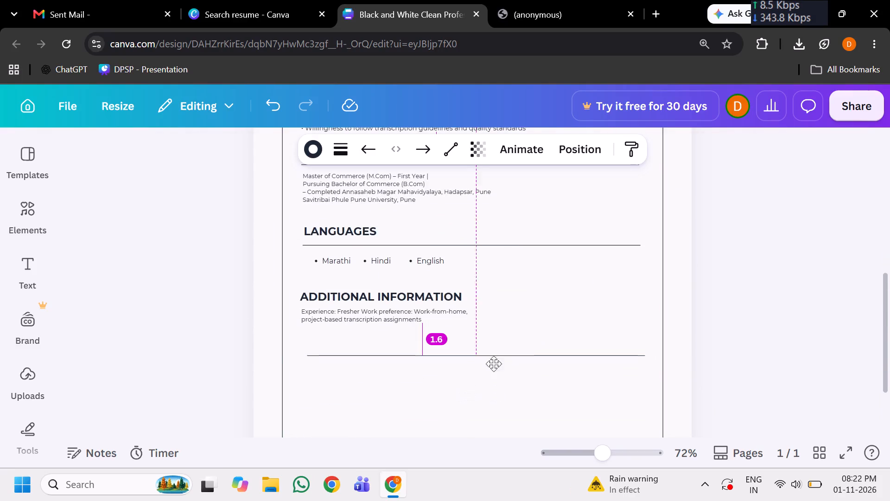
left_click_drag(494, 364, 501, 357)
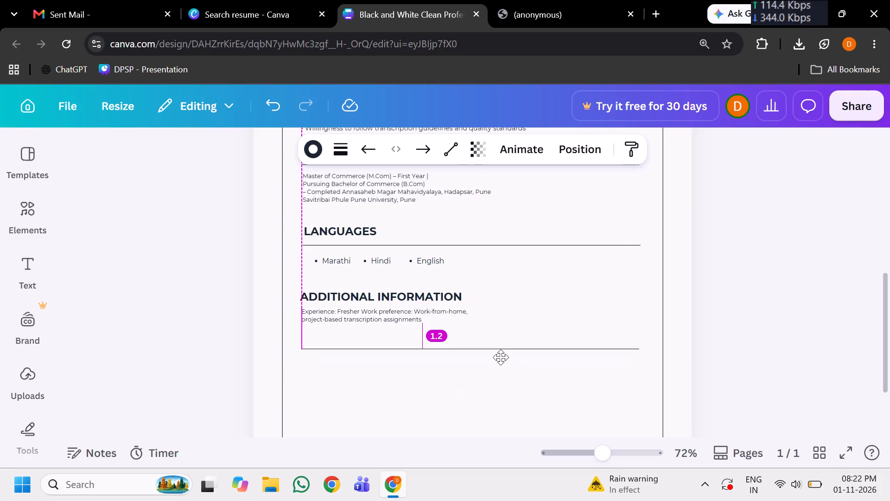
left_click_drag(501, 357, 497, 357)
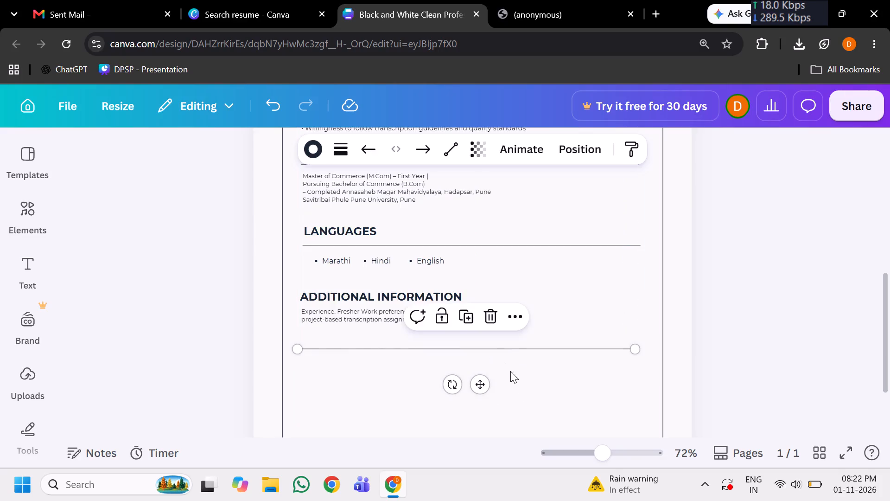
Review the whole resume page's layout and content, from the name header to the divider below Additional Information.
scroll(516, 384, "up", 5)
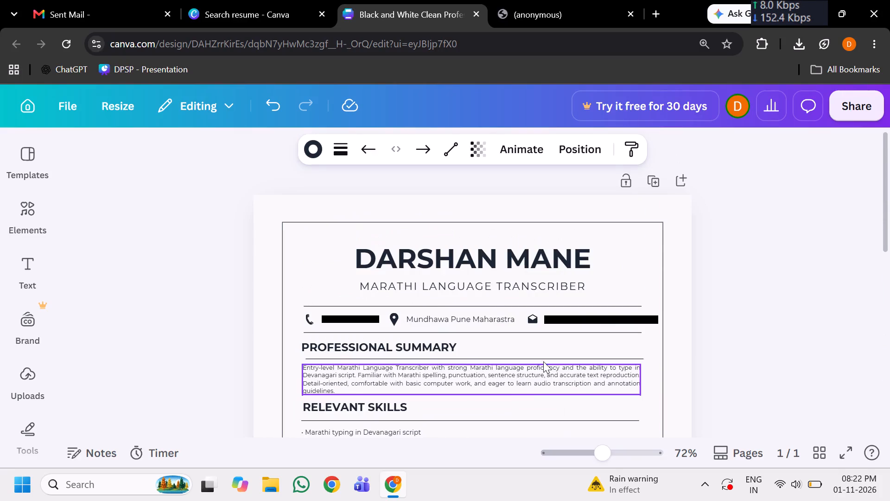
scroll(544, 361, "down", 7)
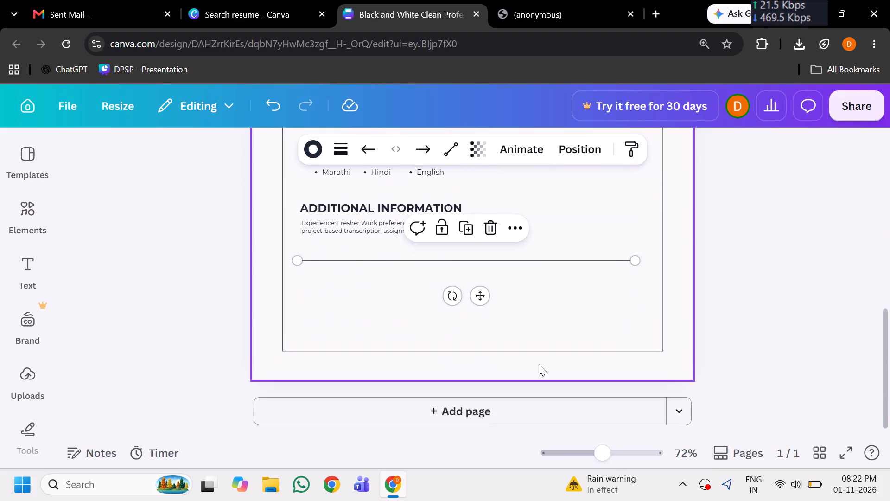
scroll(539, 364, "up", 6)
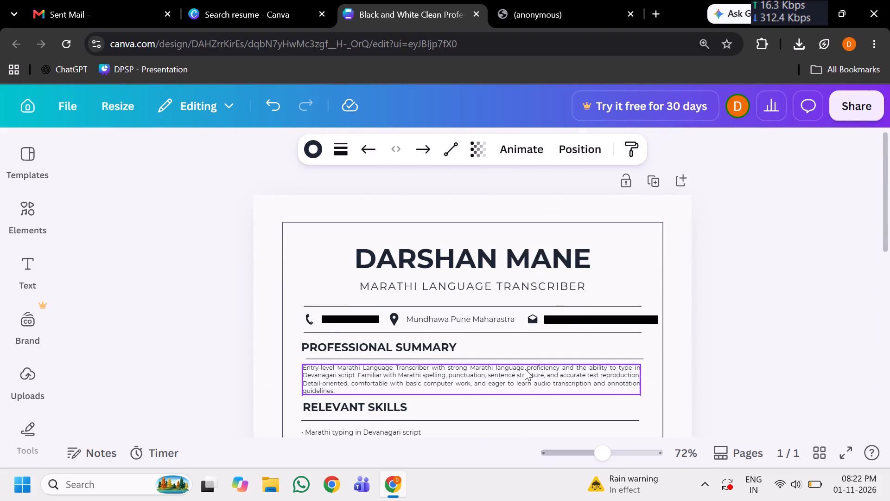
scroll(525, 369, "down", 3)
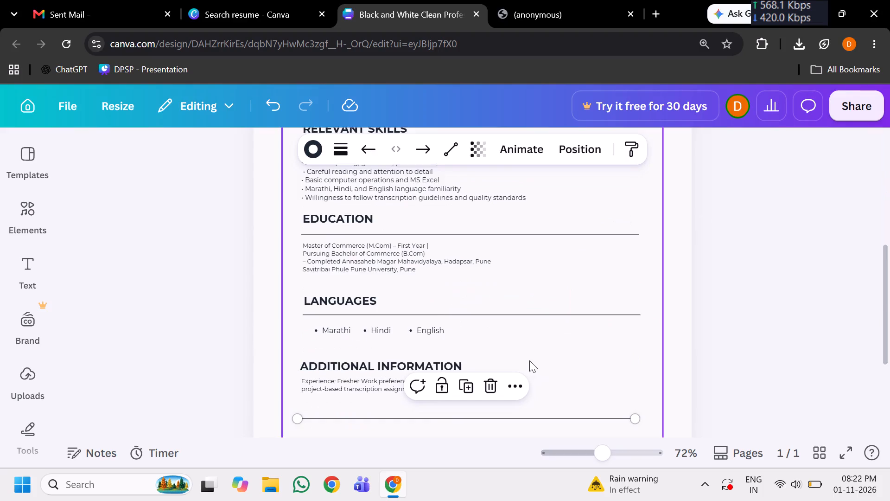
scroll(529, 360, "down", 2)
left_click(788, 276)
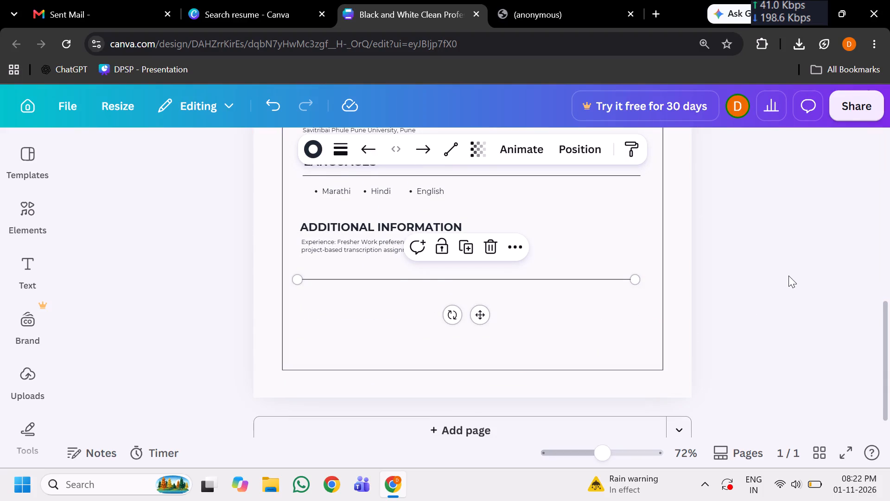
left_click_drag(604, 455, 585, 458)
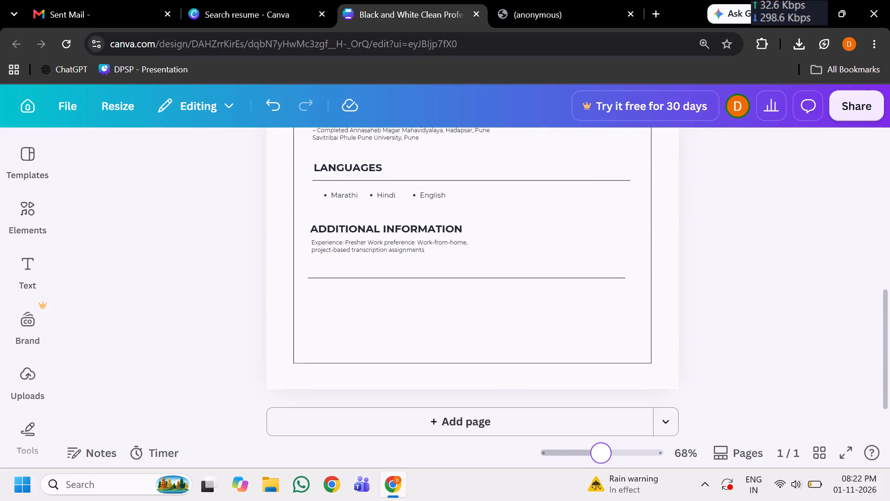
left_click_drag(585, 458, 571, 458)
scroll(493, 285, "up", 2)
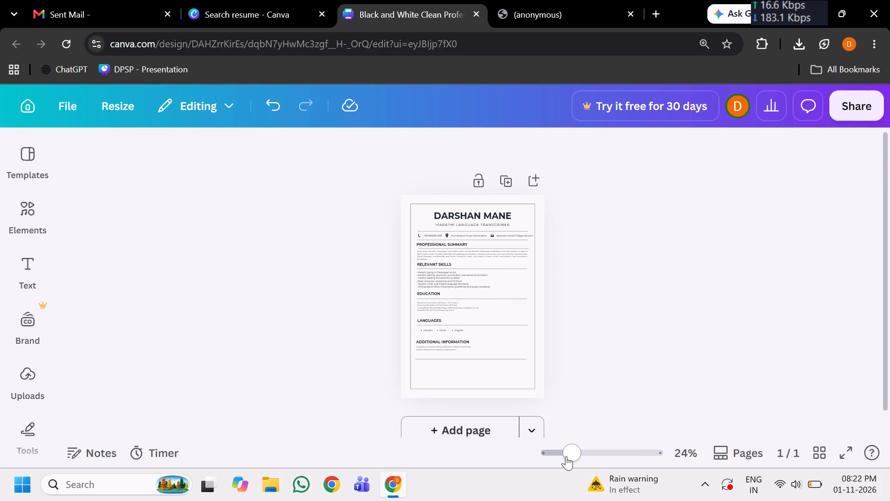
left_click_drag(578, 448, 598, 451)
scroll(592, 418, "up", 1)
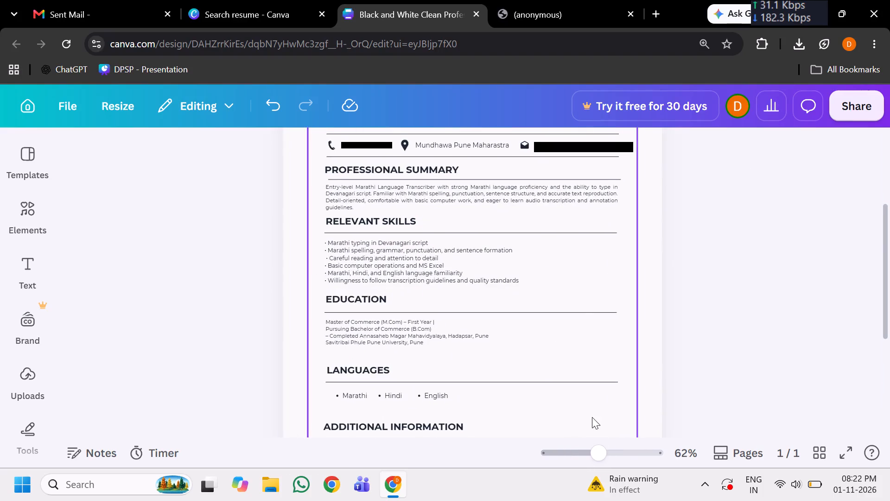
scroll(592, 417, "up", 1)
scroll(592, 410, "down", 1)
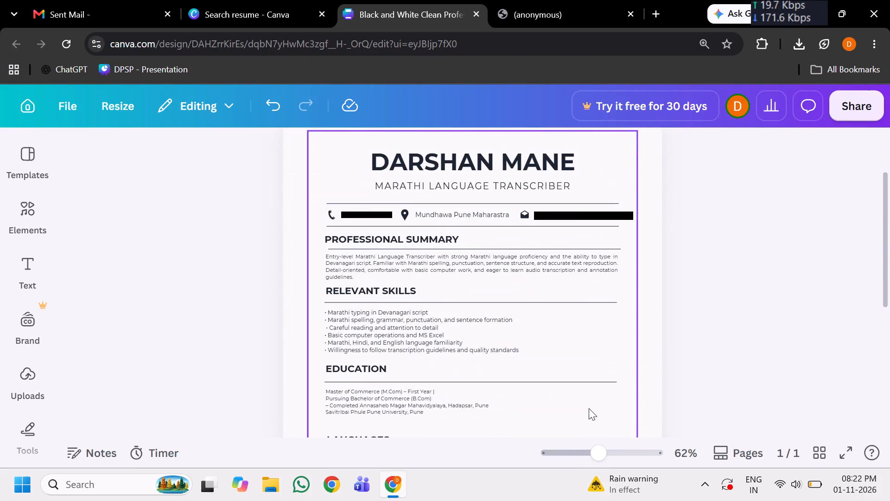
scroll(534, 349, "down", 2)
scroll(532, 341, "up", 2)
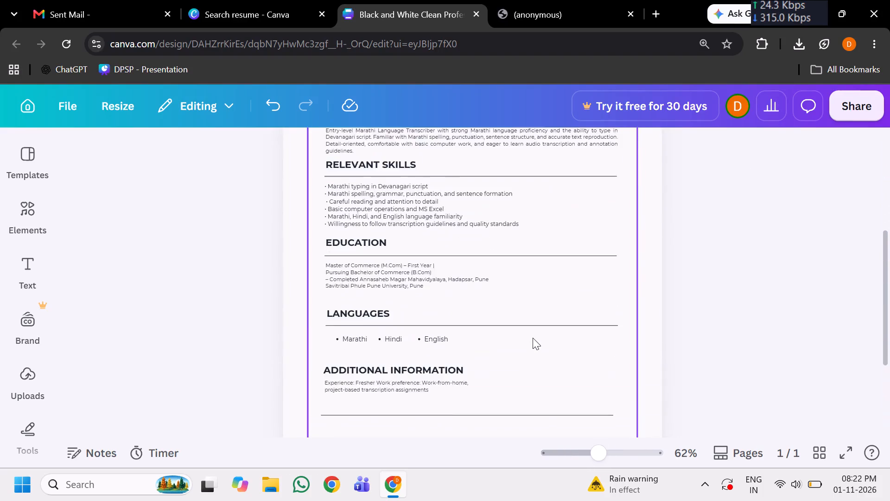
scroll(533, 338, "up", 2)
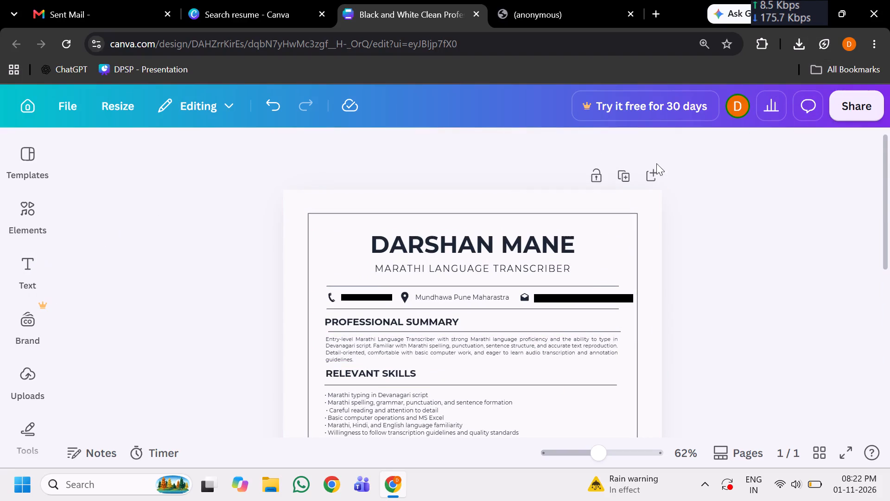
Download the resume design as a PDF with the Digital preset.
left_click(858, 111)
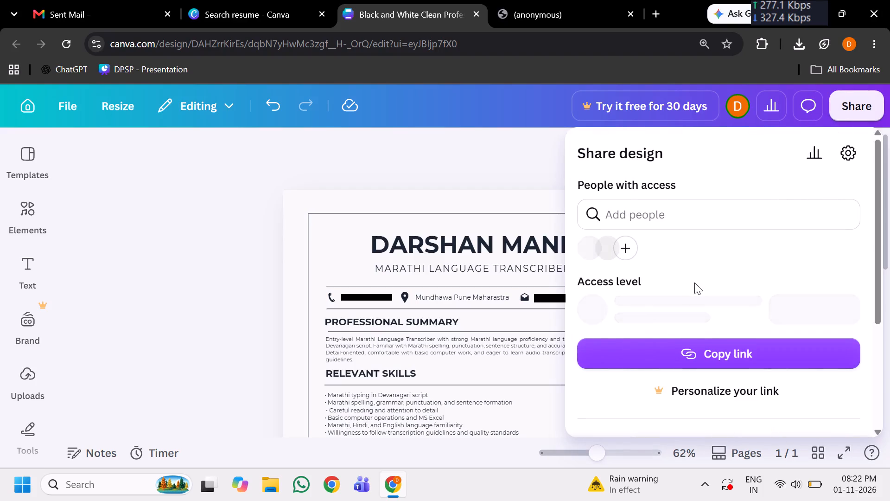
scroll(673, 263, "down", 3)
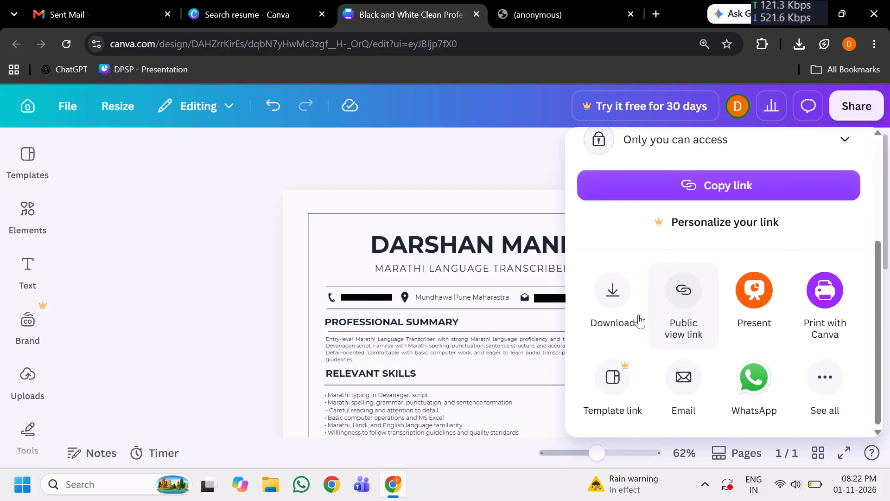
left_click(615, 295)
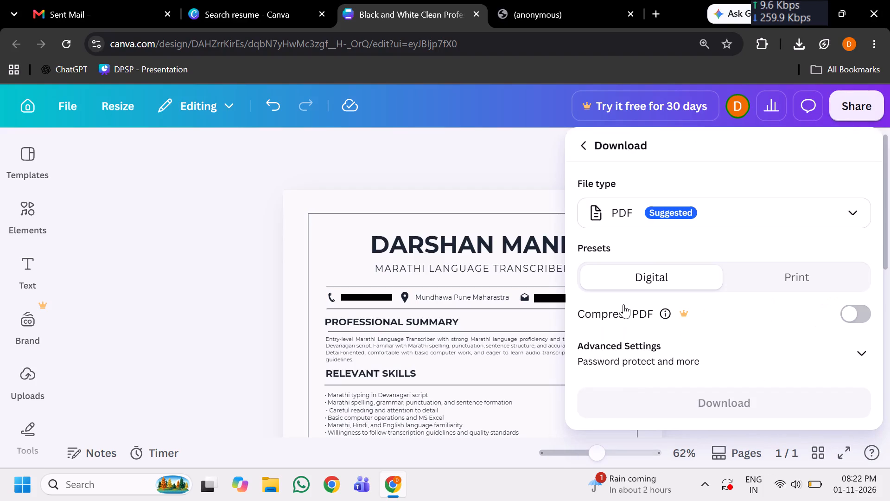
scroll(654, 315, "down", 3)
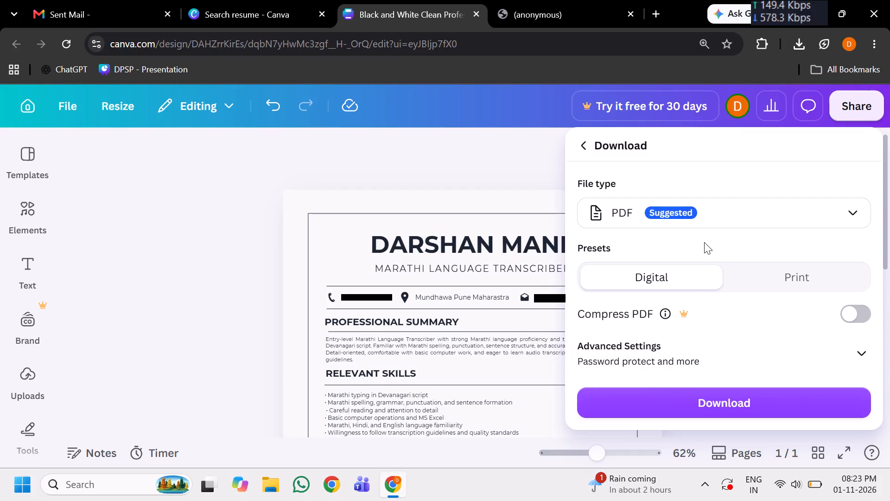
left_click(715, 401)
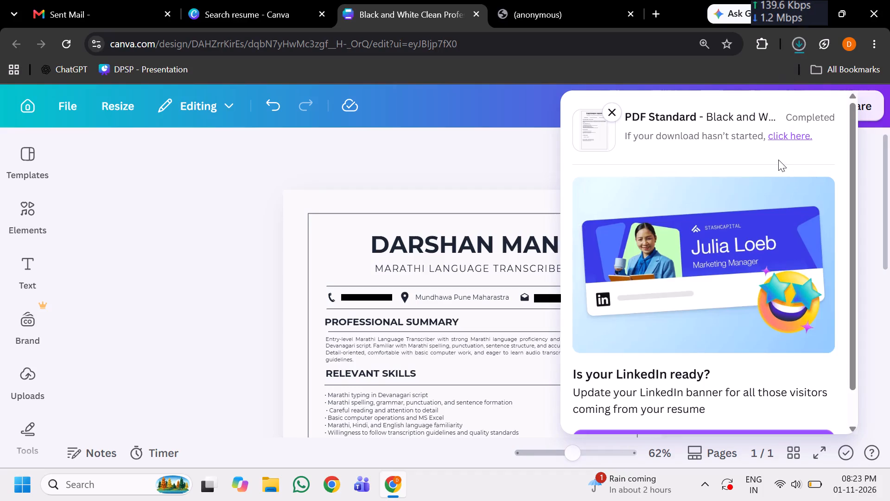
Open the downloaded "Black and White Clean Professional A4 Resume.pdf" from the browser's download history.
left_click(800, 42)
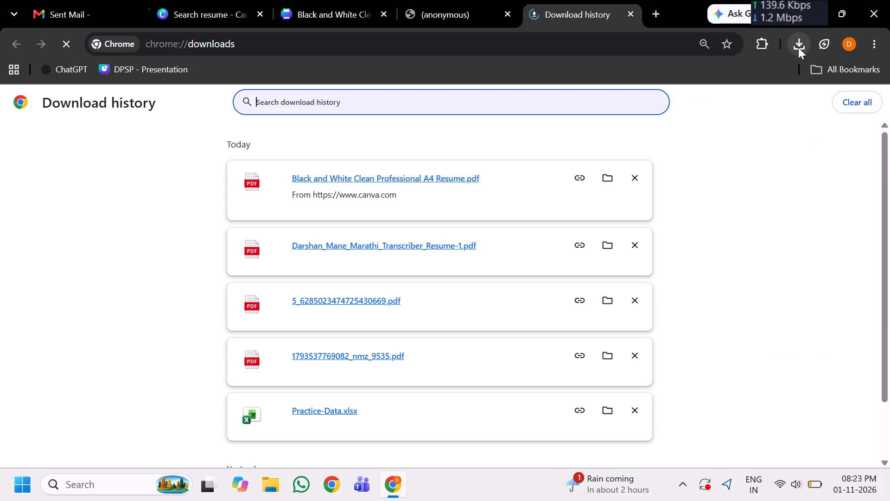
left_click(432, 178)
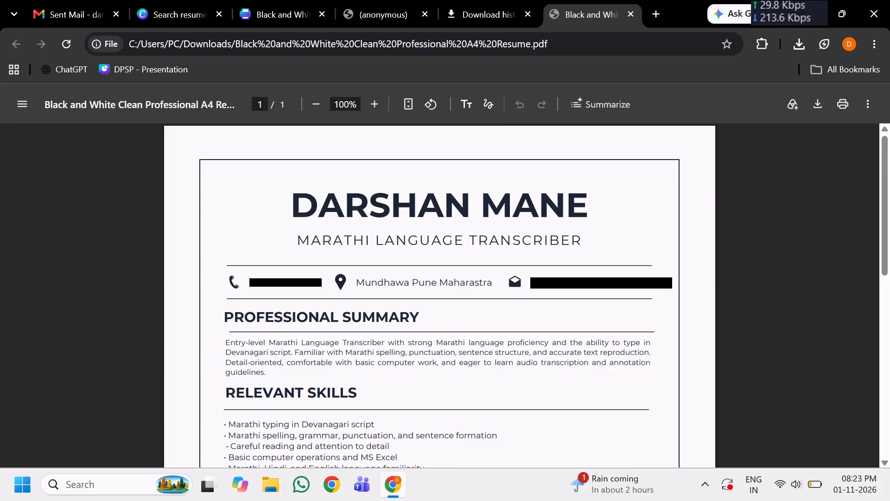
Check the downloaded resume PDF from the name header through Additional Information to the bottom border, and return to the top.
scroll(451, 193, "down", 1)
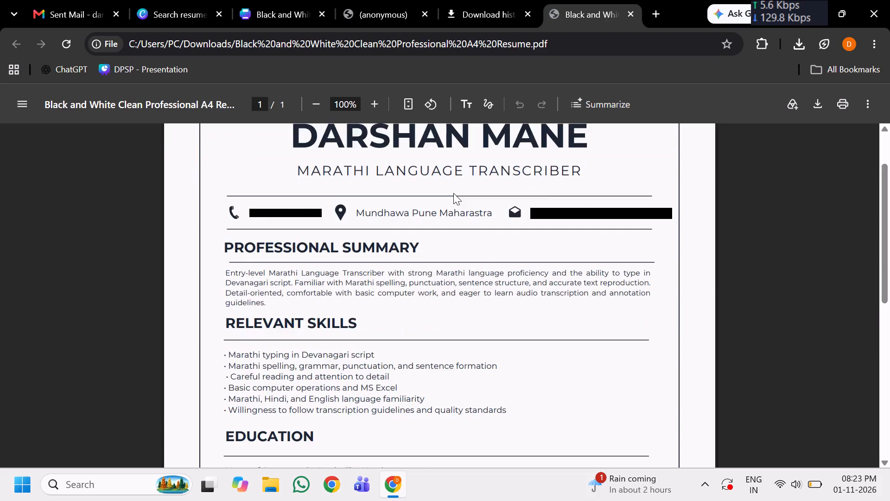
scroll(453, 193, "down", 5)
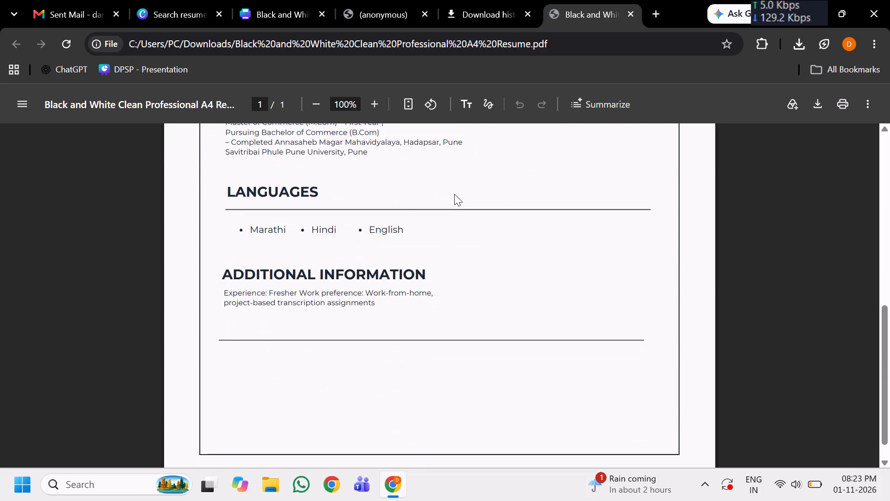
scroll(455, 194, "up", 6)
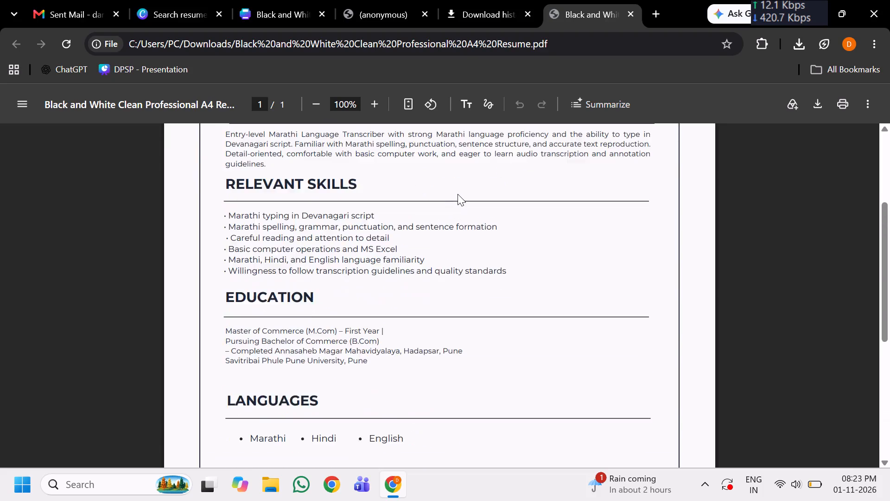
scroll(458, 194, "up", 2)
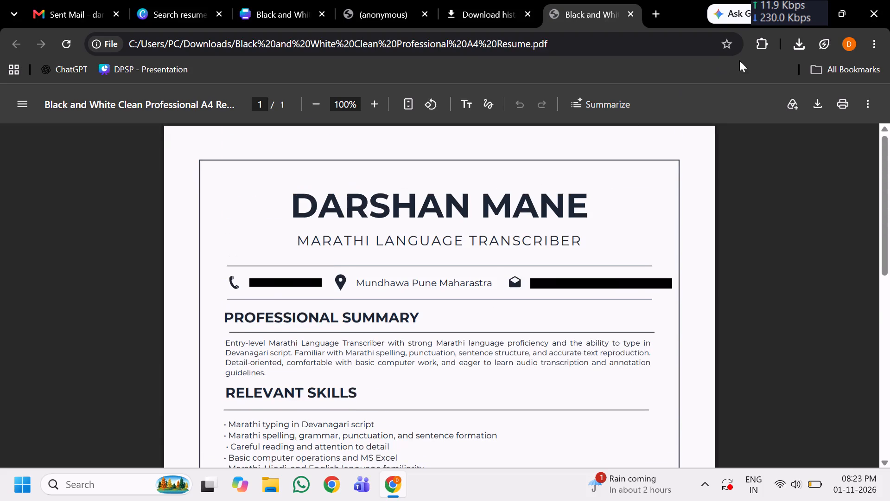
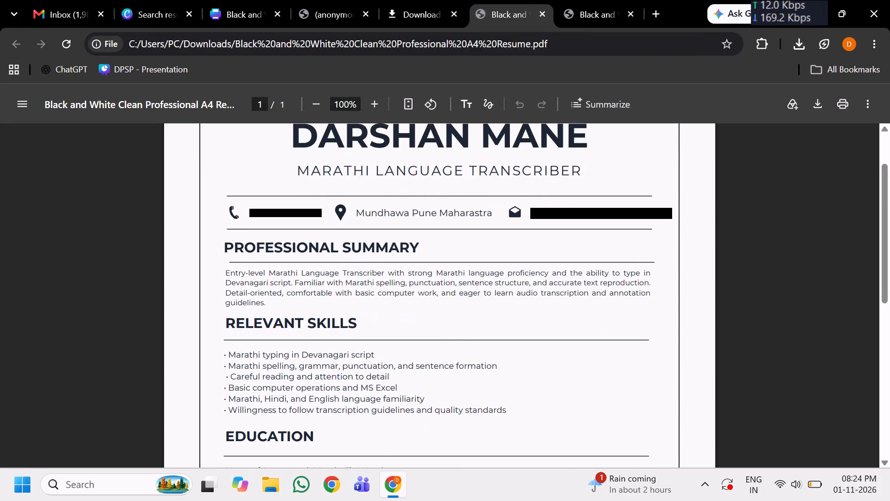
Review the downloaded resume PDF from the name header down to the Additional Information section and back to the top.
scroll(472, 214, "down", 2)
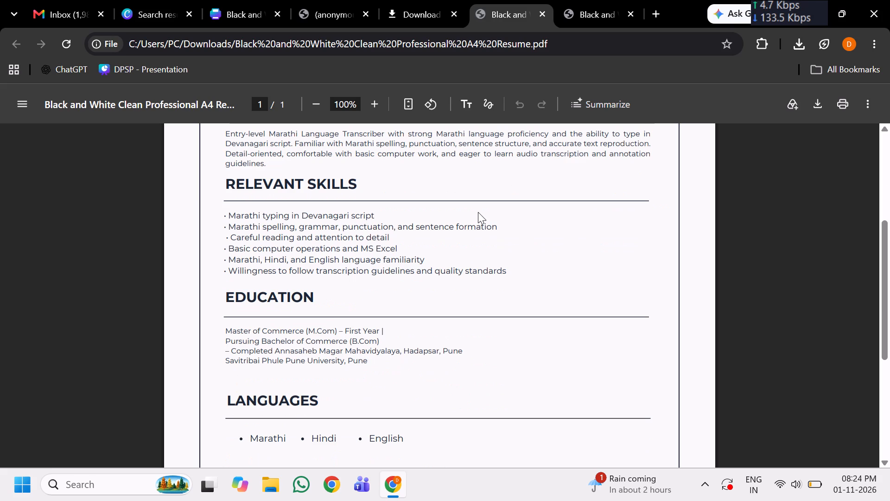
scroll(478, 212, "down", 4)
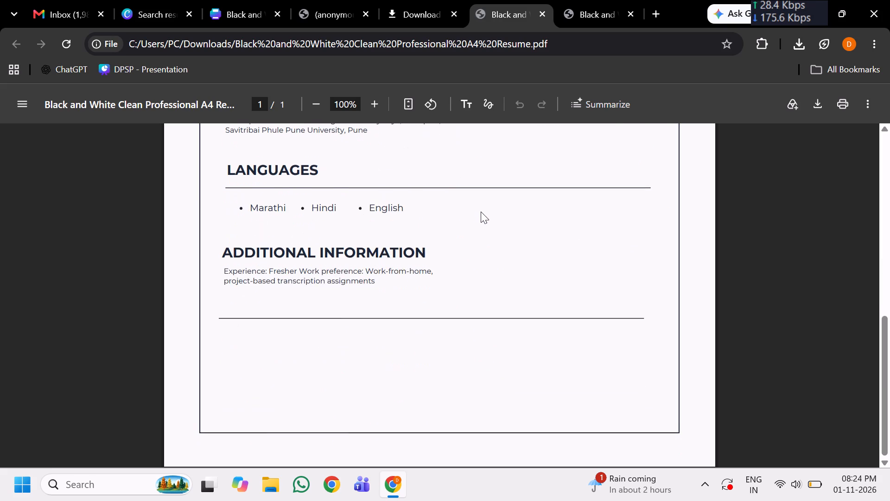
scroll(481, 211, "up", 8)
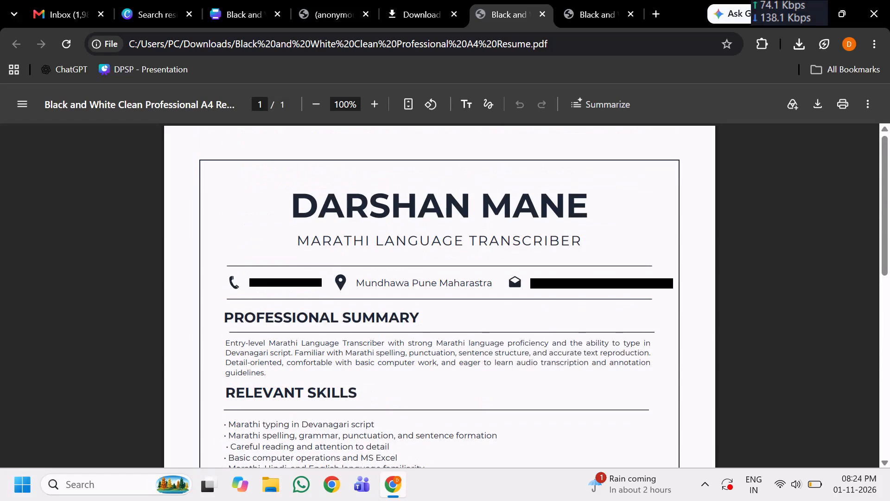
scroll(484, 209, "up", 1)
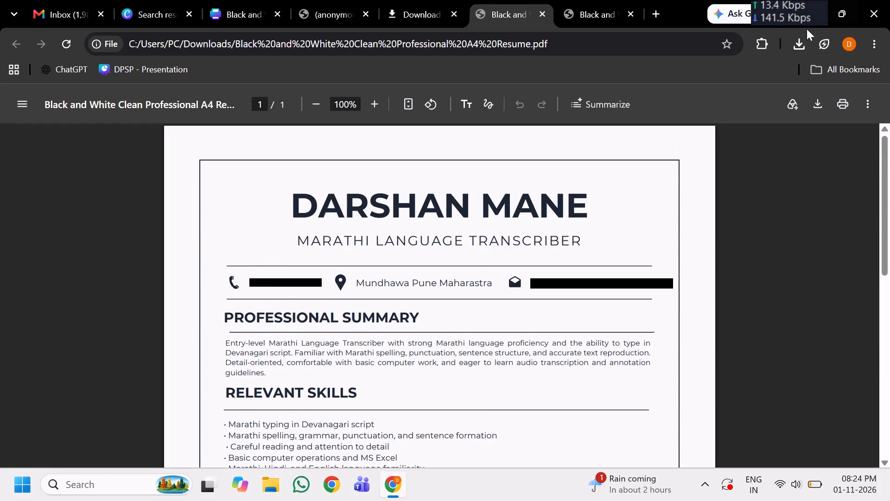
Switch back to the resume design in the Canva editor and dismiss the completed PDF download notice.
left_click(418, 14)
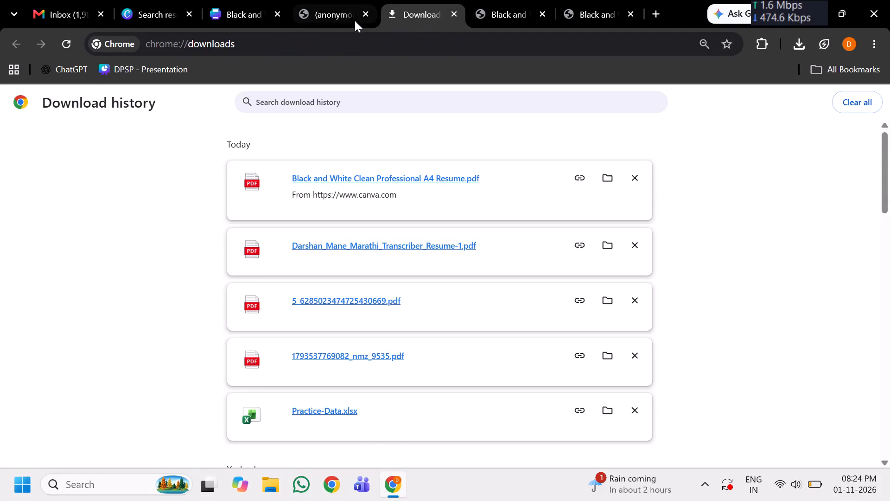
left_click(342, 15)
left_click(251, 20)
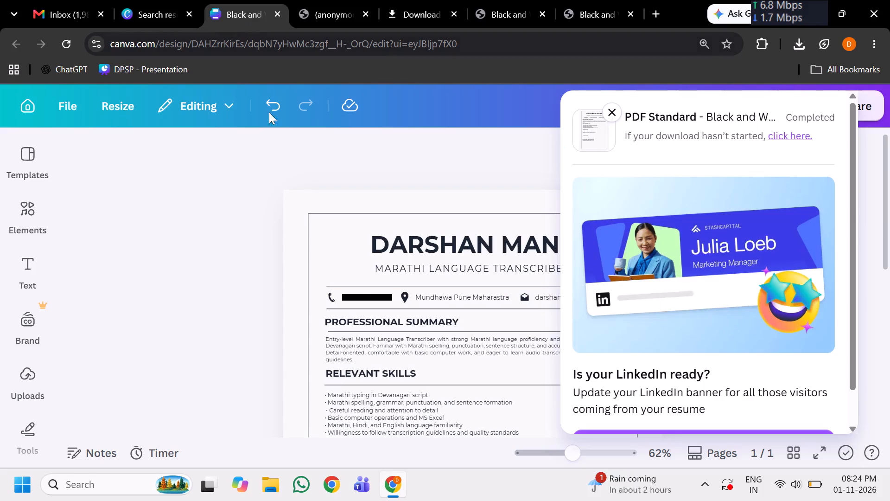
left_click(611, 112)
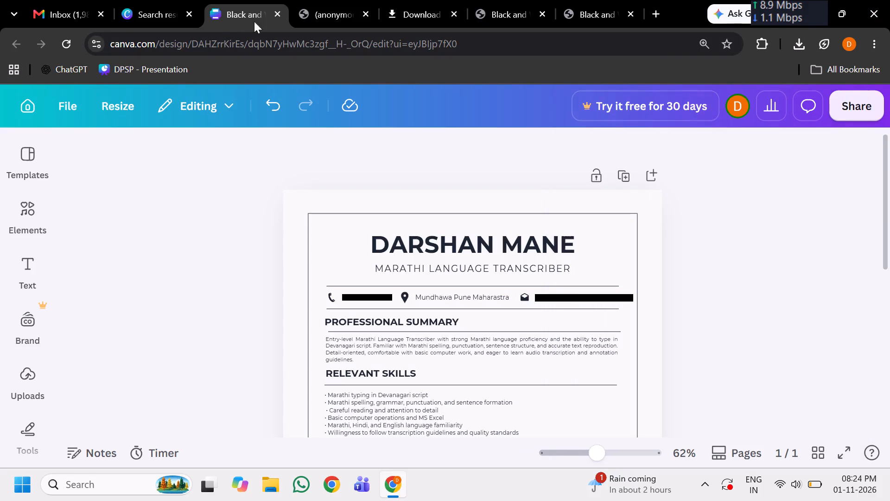
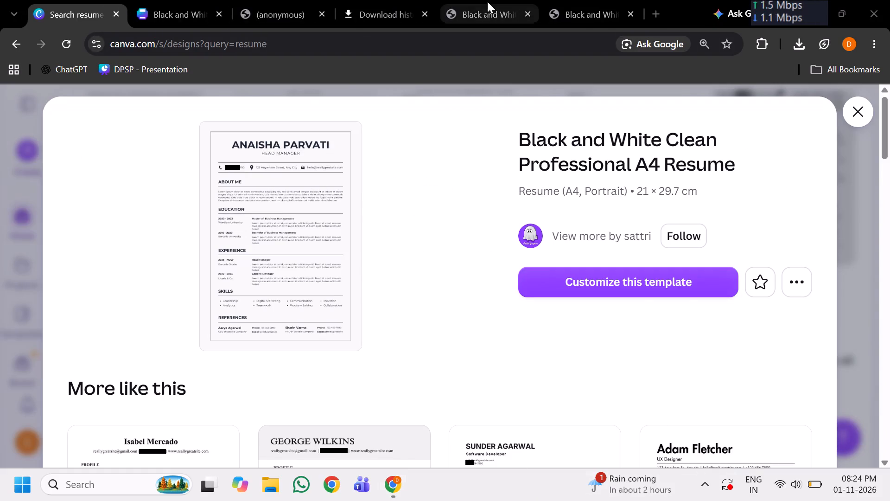
Return to the resume design in Canva and close the two browser tabs holding the downloaded resume PDF.
left_click(603, 19)
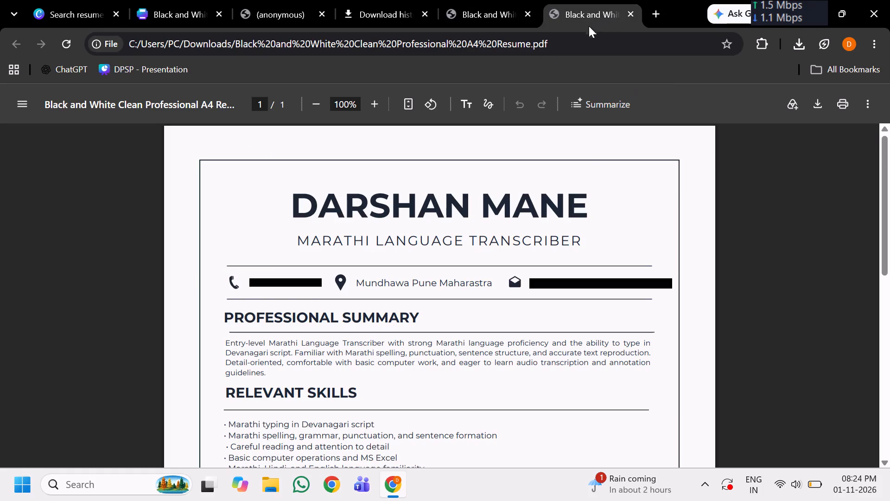
left_click(266, 5)
left_click(179, 25)
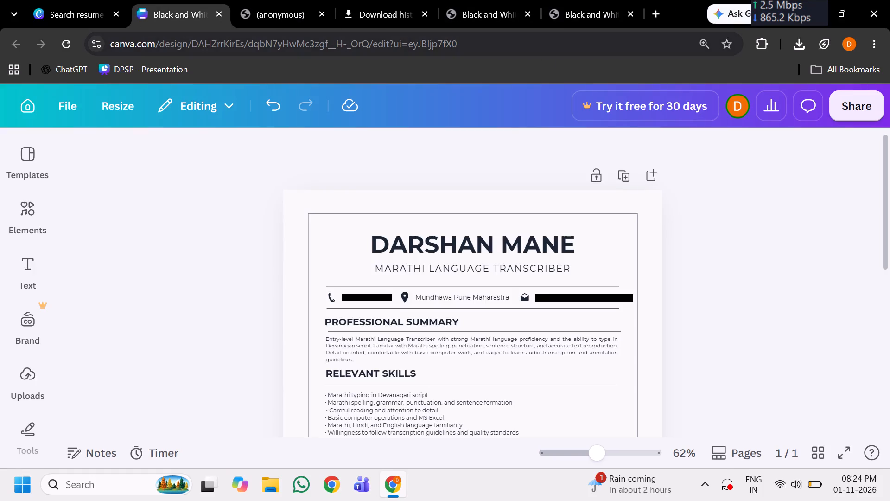
left_click(633, 11)
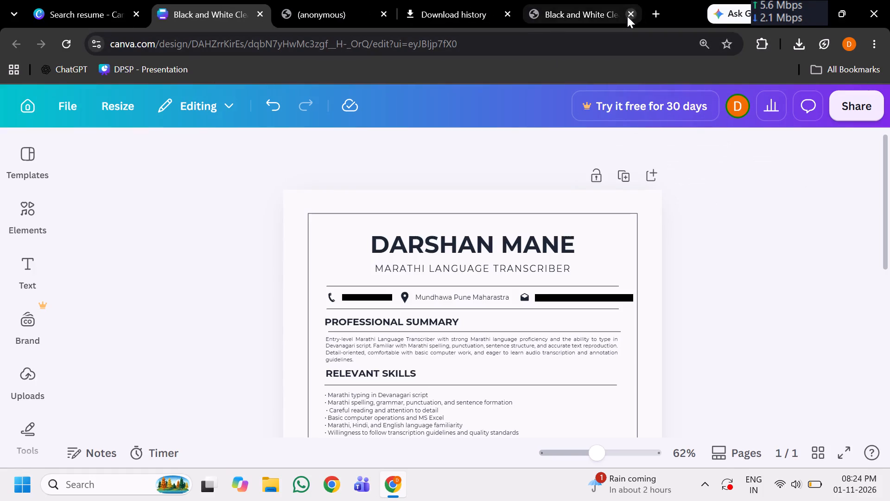
left_click(629, 15)
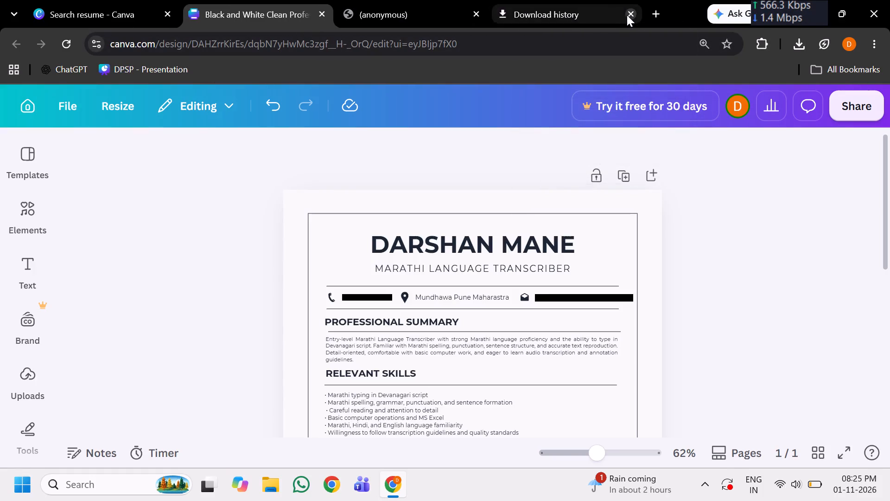
Close the download history and review the resume page in the design, from the name header to the divider below Additional Information.
left_click(627, 15)
scroll(492, 141, "down", 5)
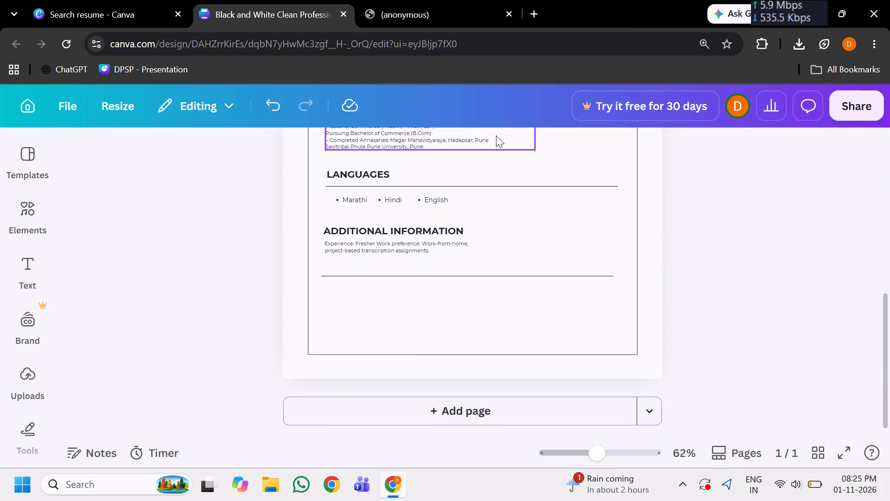
scroll(496, 135, "up", 4)
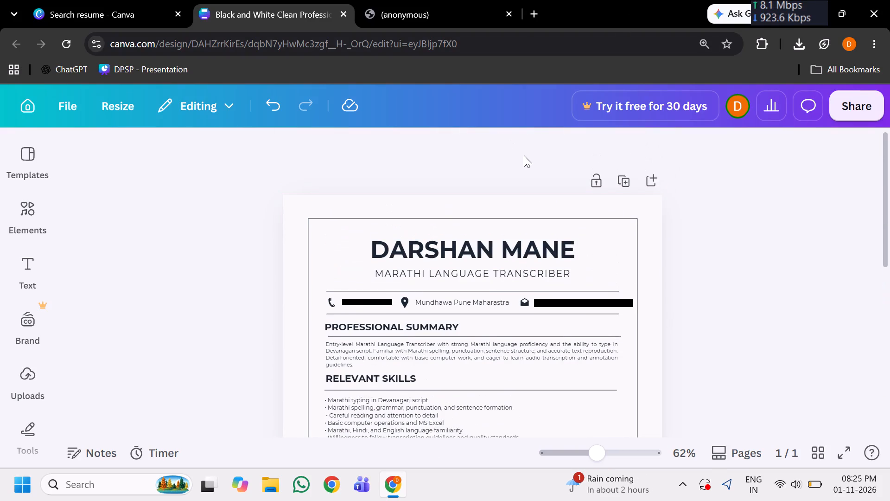
scroll(524, 155, "down", 4)
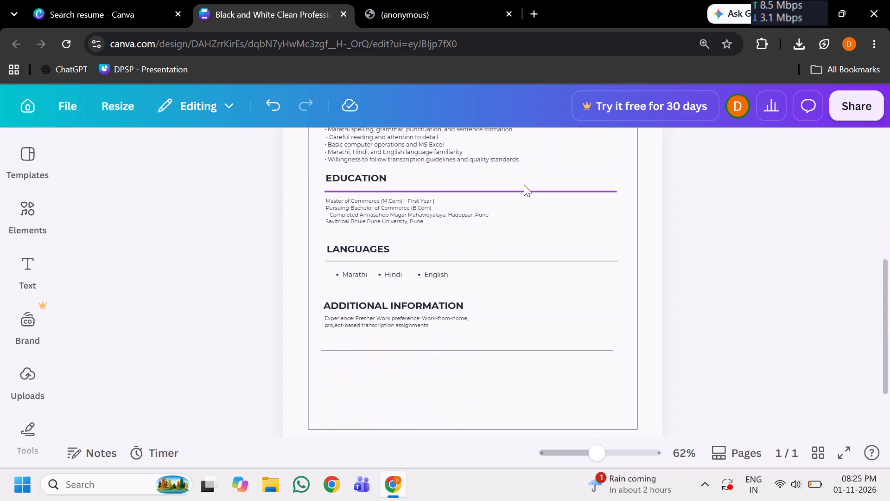
scroll(579, 163, "down", 2)
scroll(573, 154, "up", 6)
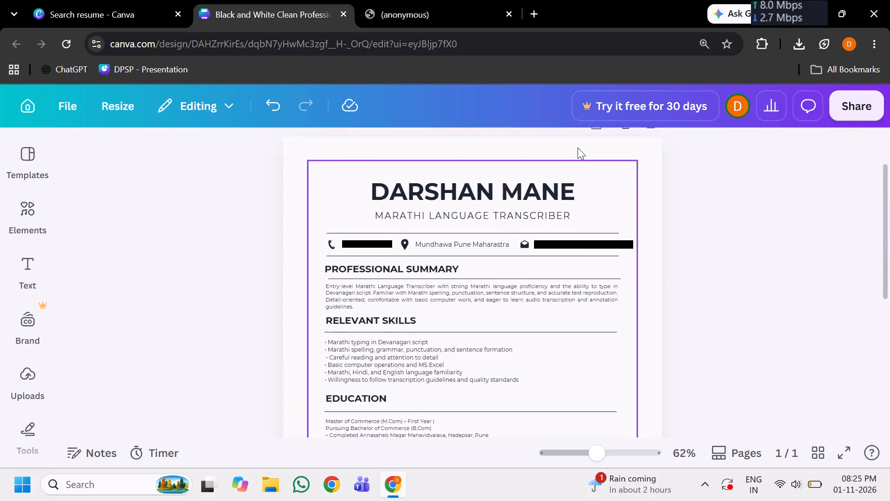
scroll(578, 148, "up", 2)
left_click(413, 3)
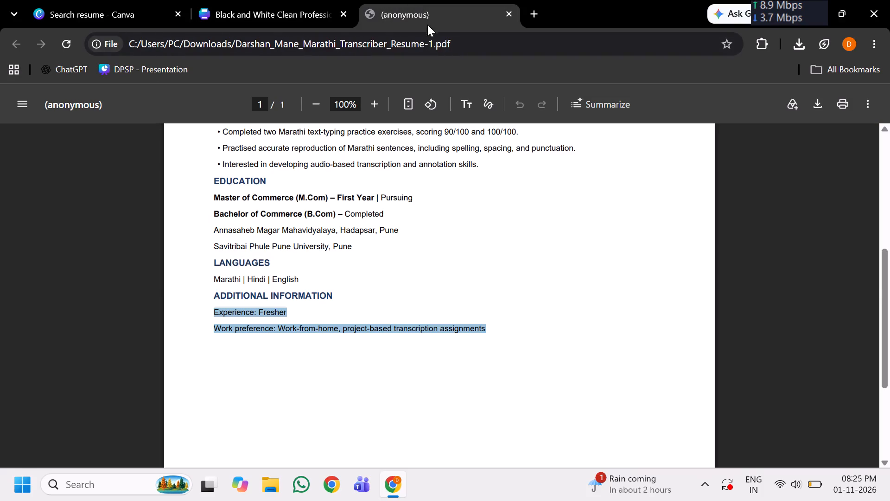
scroll(437, 155, "up", 6)
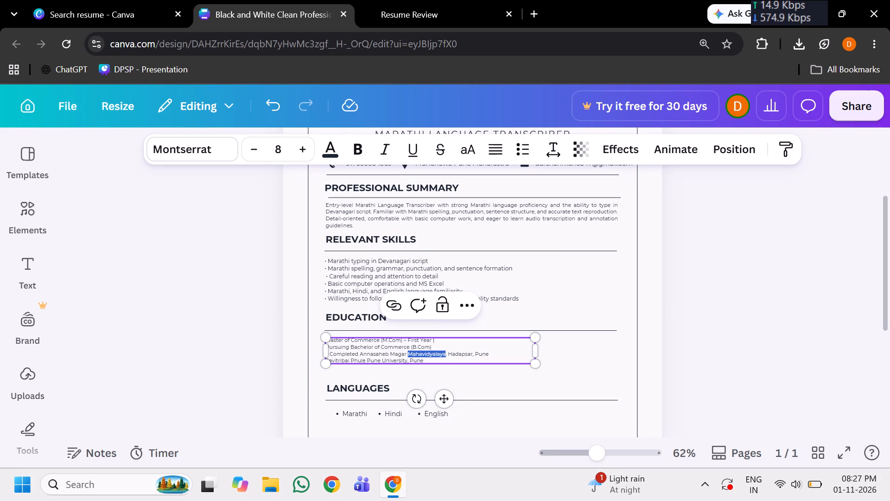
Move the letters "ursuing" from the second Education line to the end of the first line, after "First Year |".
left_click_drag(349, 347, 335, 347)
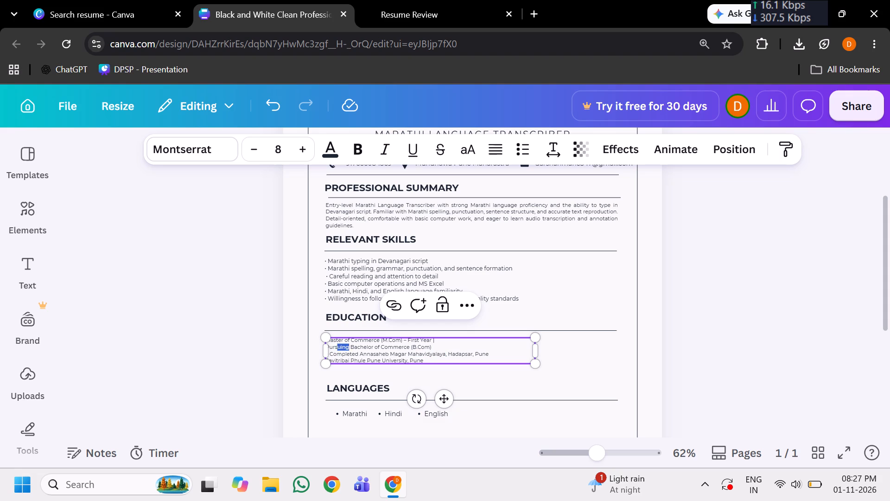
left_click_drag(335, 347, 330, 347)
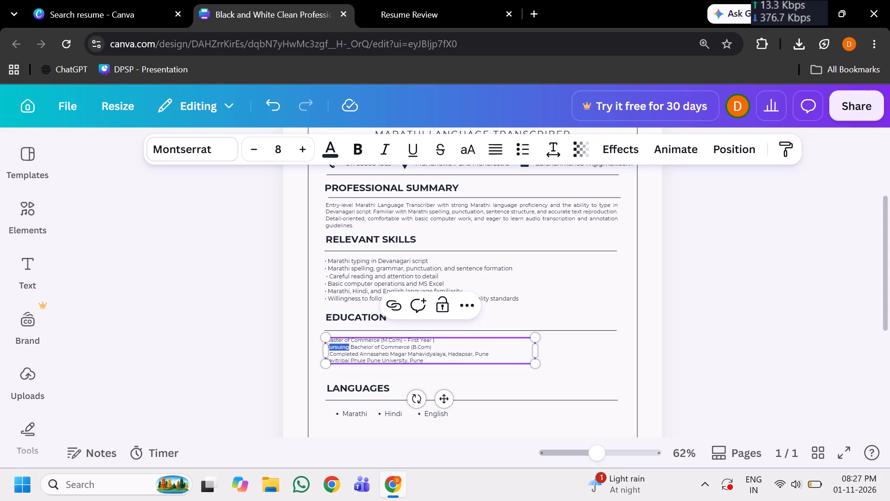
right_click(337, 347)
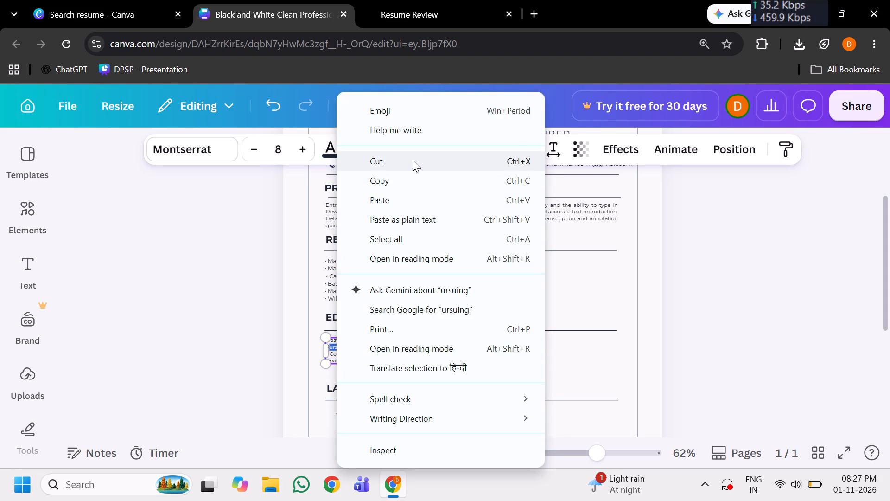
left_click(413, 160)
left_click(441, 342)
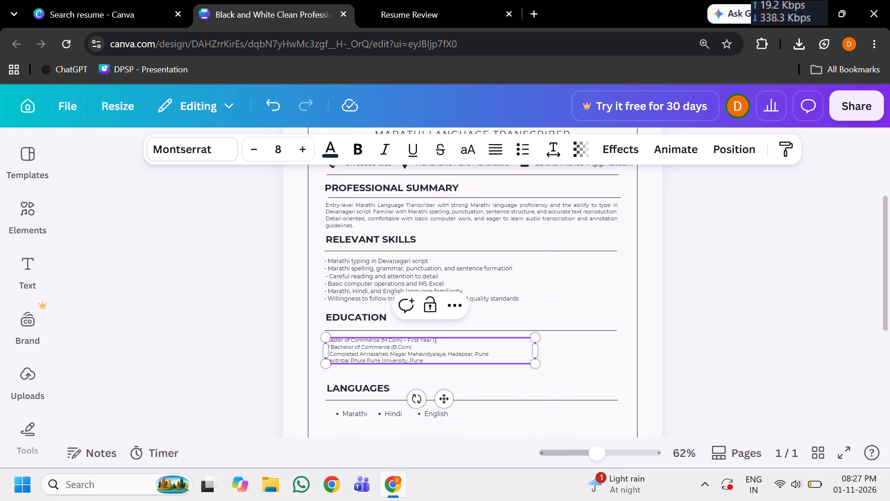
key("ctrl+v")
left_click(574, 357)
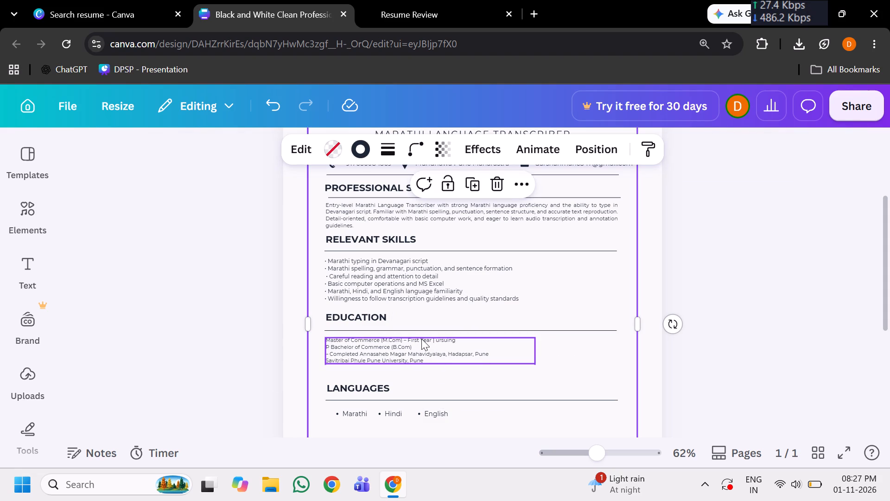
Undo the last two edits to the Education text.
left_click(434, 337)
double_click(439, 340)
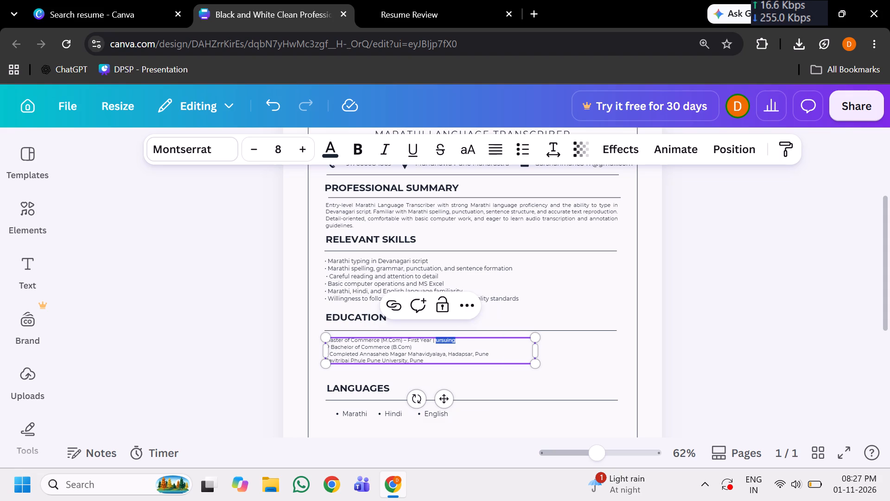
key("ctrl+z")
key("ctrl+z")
Undo the remaining change that moved the letters "ursuing" out of the second Education line.
key("ctrl+z")
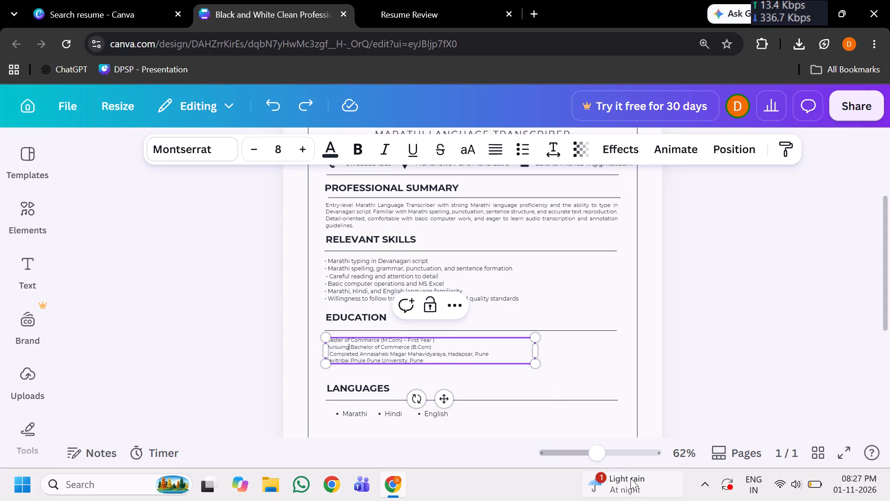
Move the word "Pursuing" from the second Education line to the end of the first line, after "First Year |".
left_click_drag(592, 456, 604, 456)
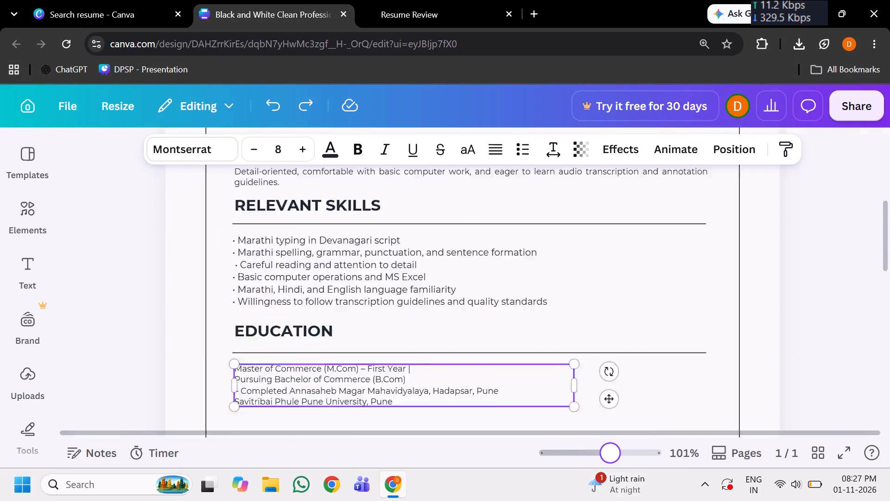
left_click_drag(604, 456, 604, 456)
left_click(509, 320)
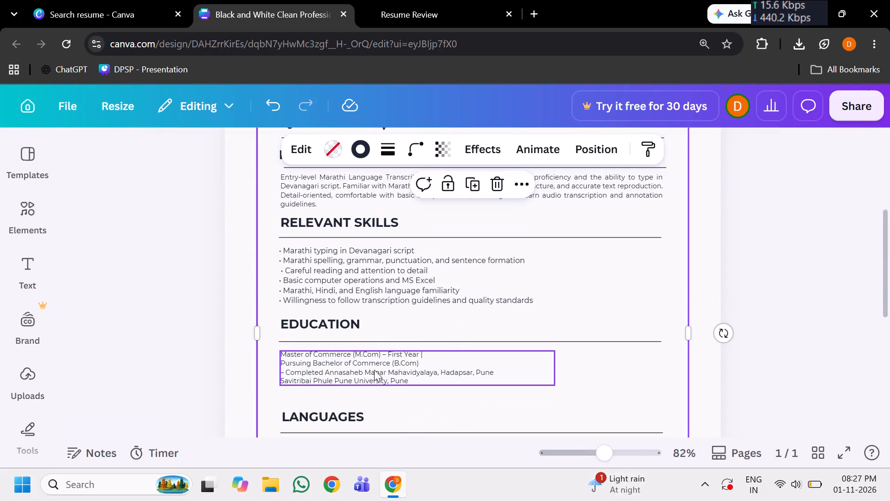
left_click(311, 360)
double_click(312, 363)
left_click(310, 365)
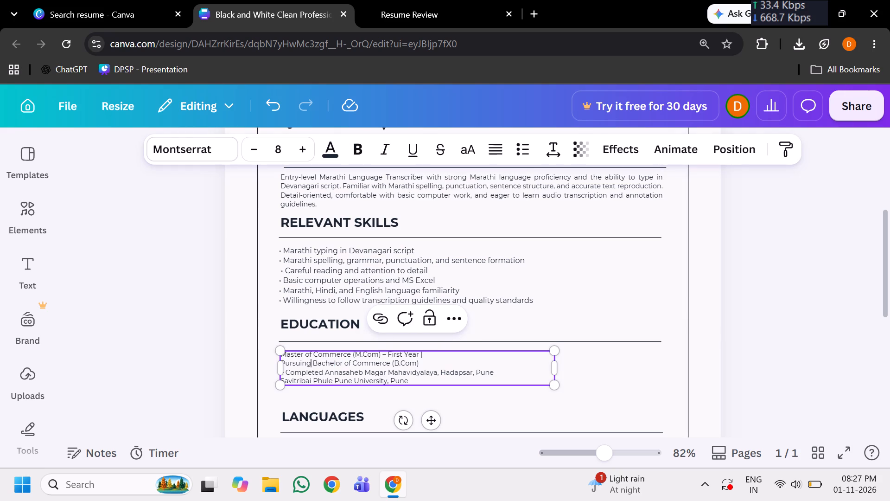
left_click_drag(310, 365, 279, 363)
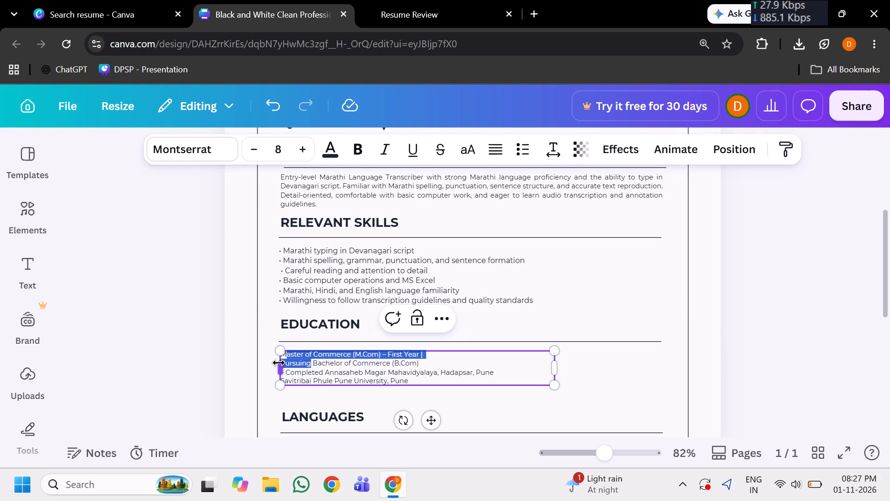
left_click_drag(279, 363, 281, 361)
right_click(280, 358)
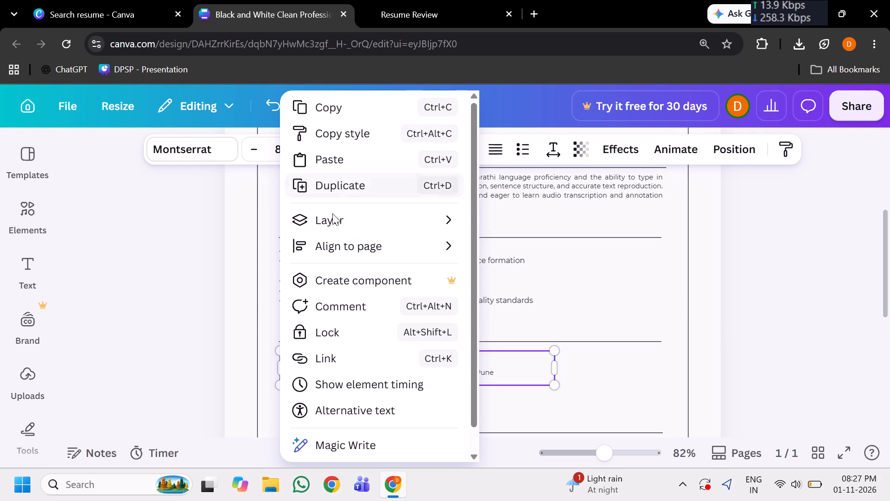
left_click(200, 317)
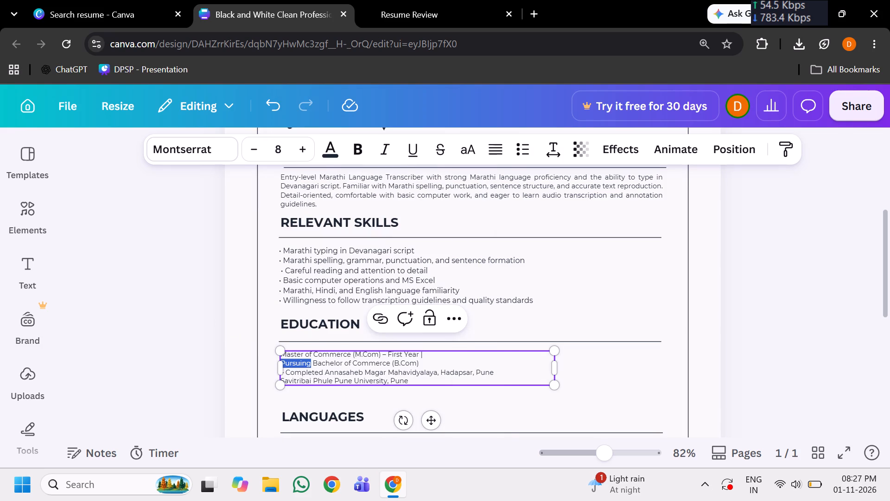
right_click(299, 365)
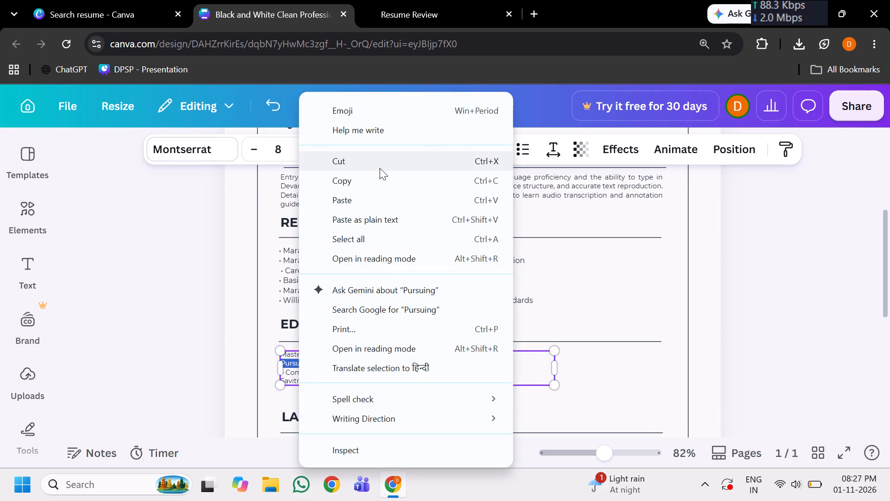
left_click(381, 163)
left_click(429, 355)
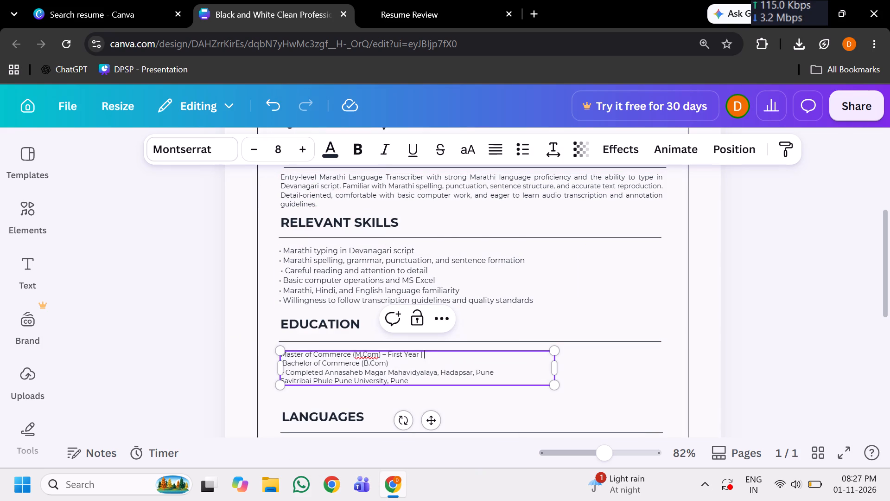
key("ctrl+v")
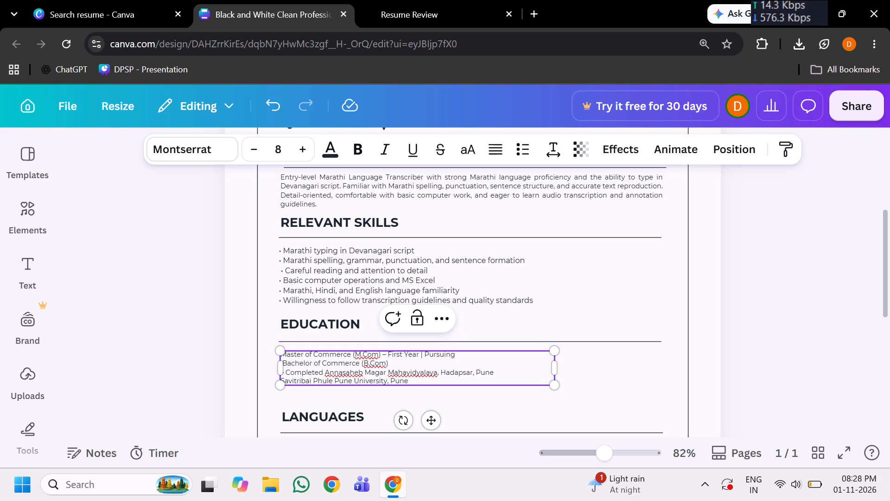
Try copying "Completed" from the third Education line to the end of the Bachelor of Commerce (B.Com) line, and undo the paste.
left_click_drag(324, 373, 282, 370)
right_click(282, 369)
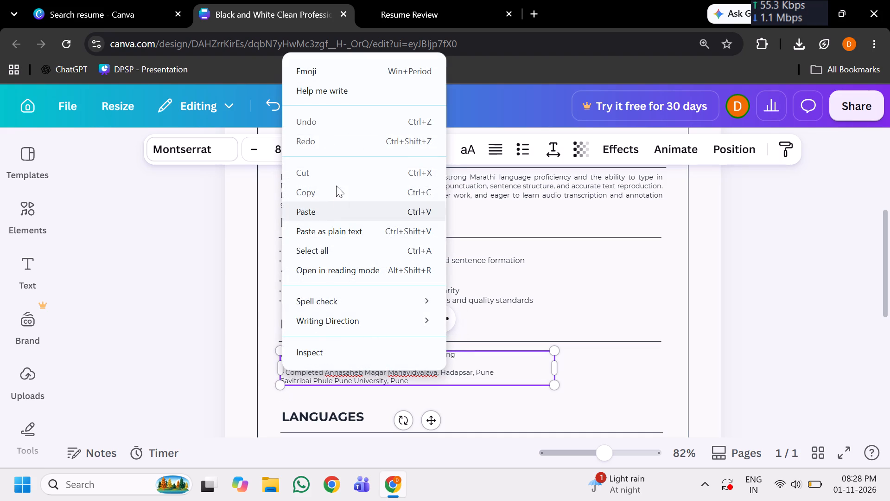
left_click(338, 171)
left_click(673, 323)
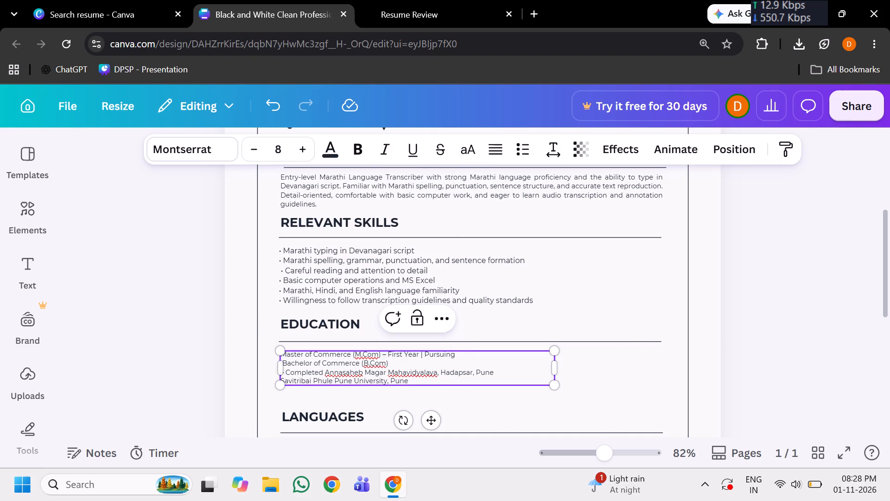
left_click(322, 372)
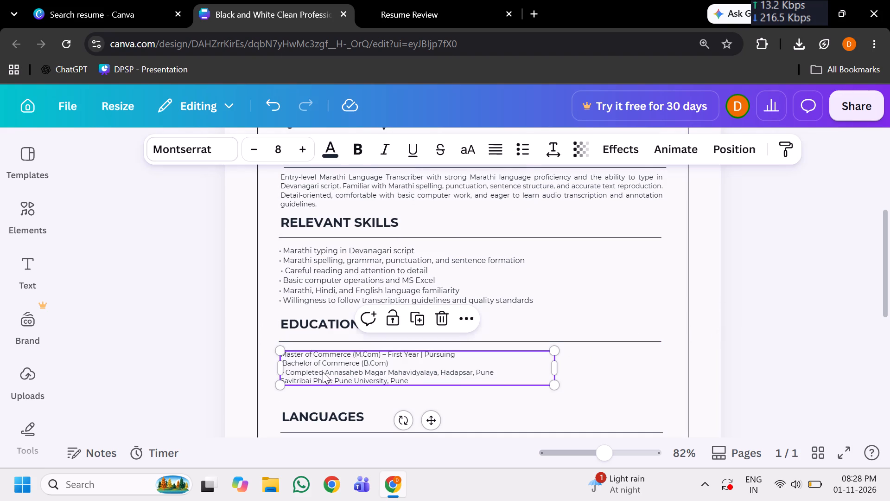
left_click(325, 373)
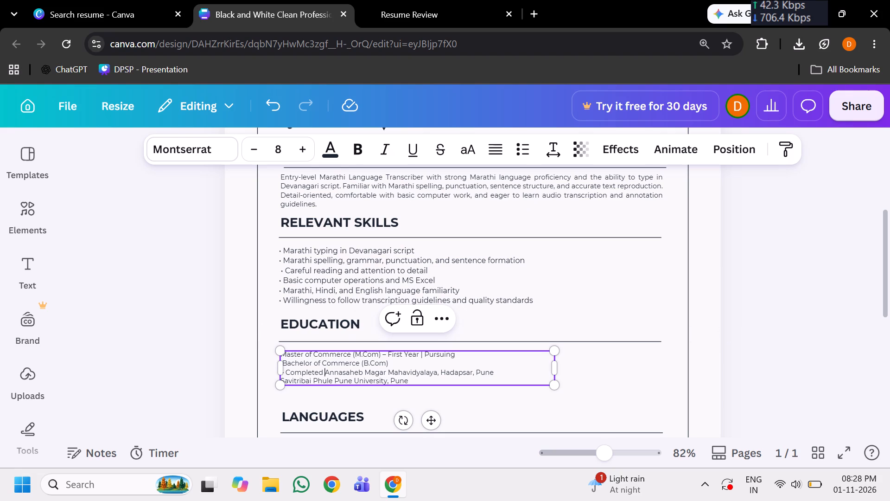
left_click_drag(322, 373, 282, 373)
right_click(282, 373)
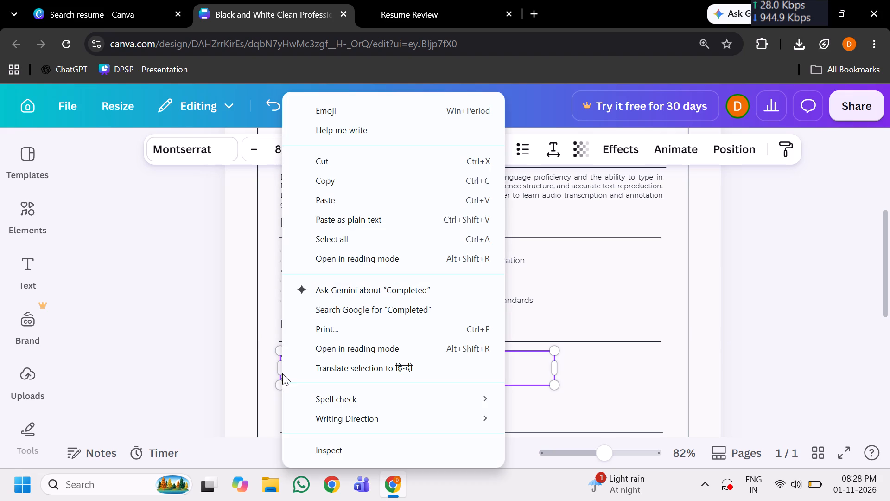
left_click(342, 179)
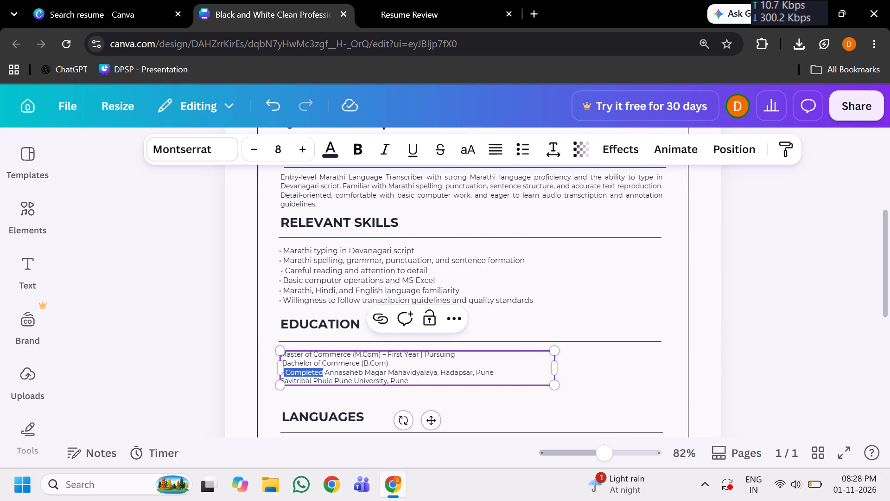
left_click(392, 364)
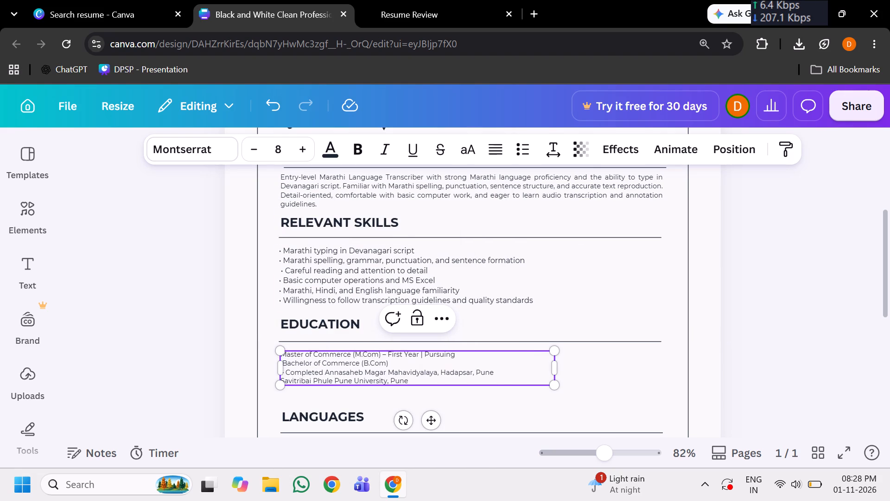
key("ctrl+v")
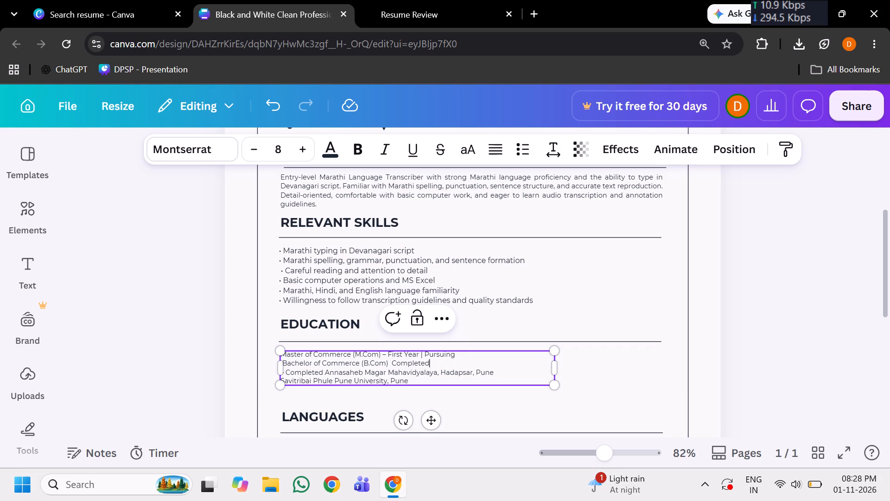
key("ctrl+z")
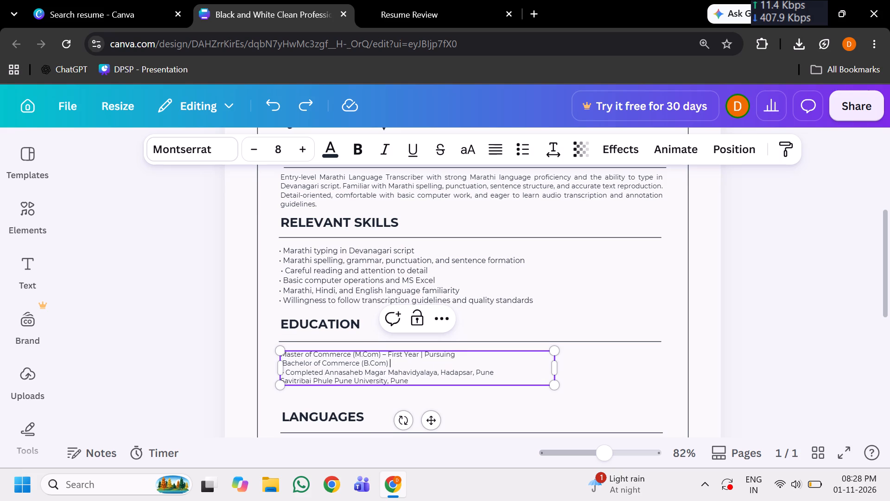
Move "Completed" from the third Education line to the end of the Bachelor of Commerce (B.Com) line, removing that line's trailing space.
key("BackSpace")
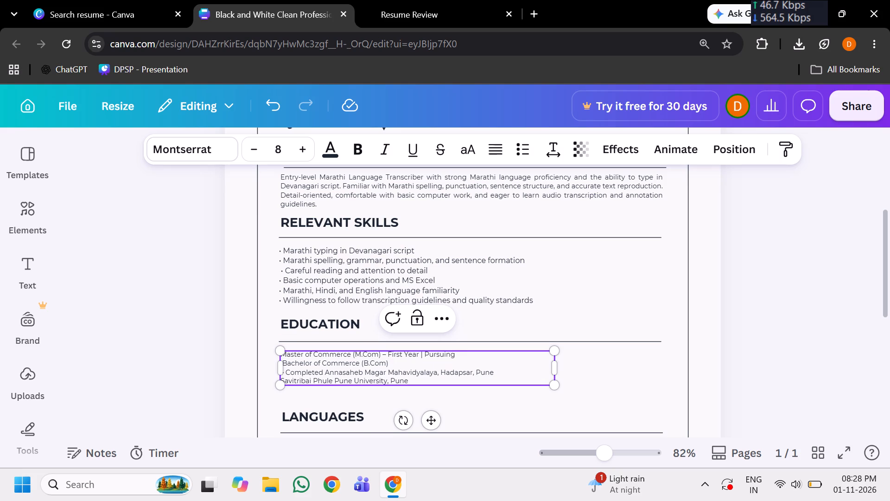
left_click_drag(324, 376, 318, 373)
left_click(324, 373)
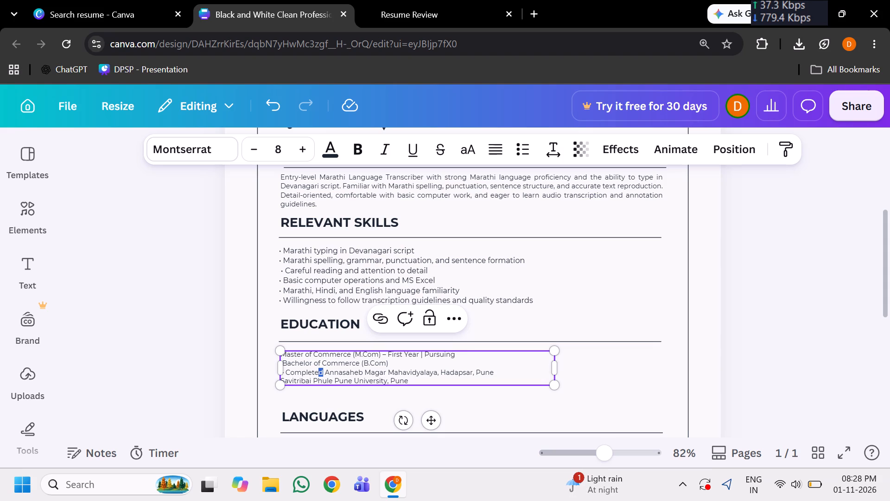
left_click_drag(324, 373, 278, 375)
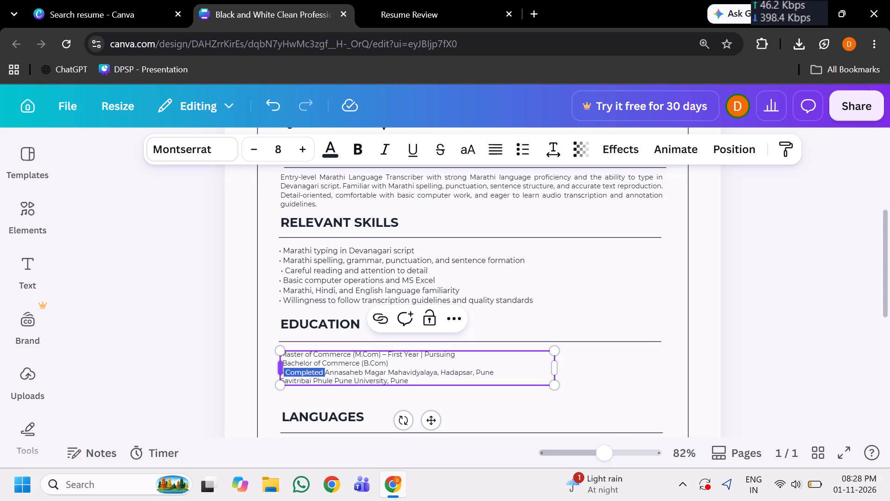
right_click(287, 376)
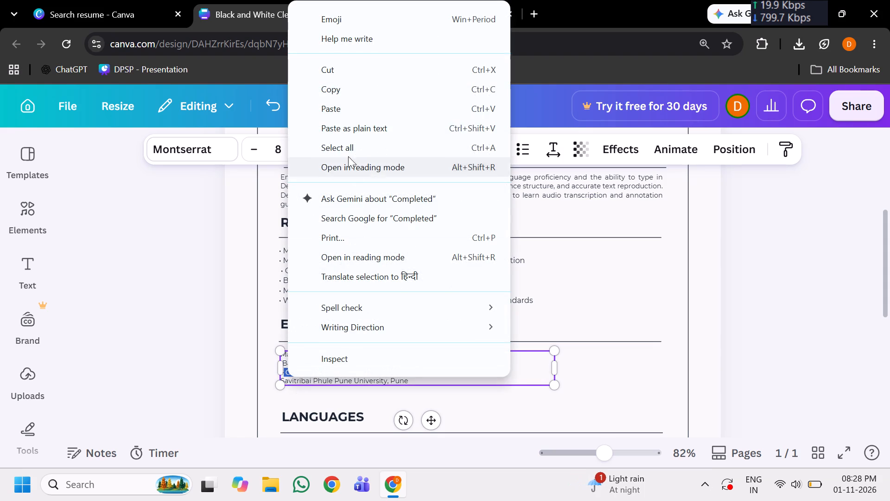
left_click(338, 64)
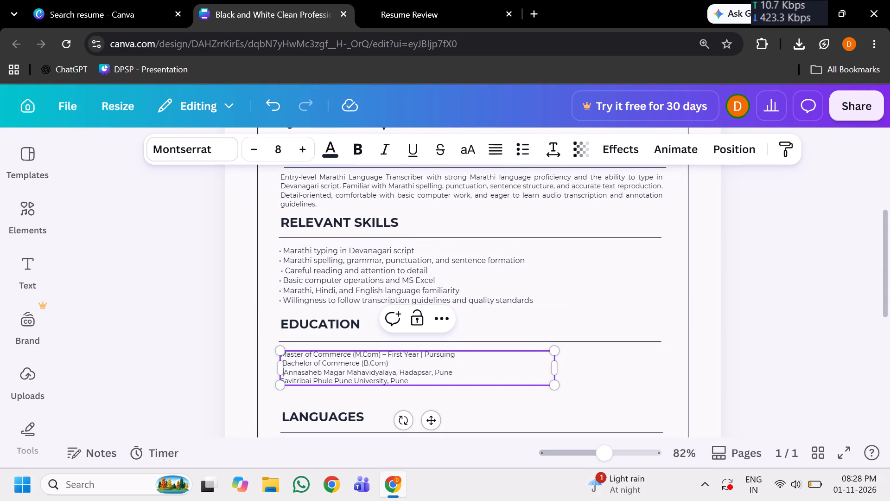
left_click(400, 366)
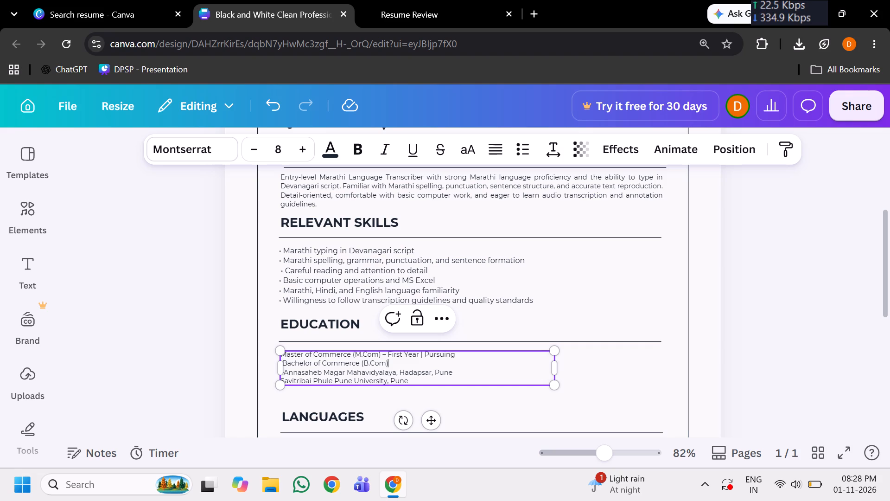
key("ctrl+v")
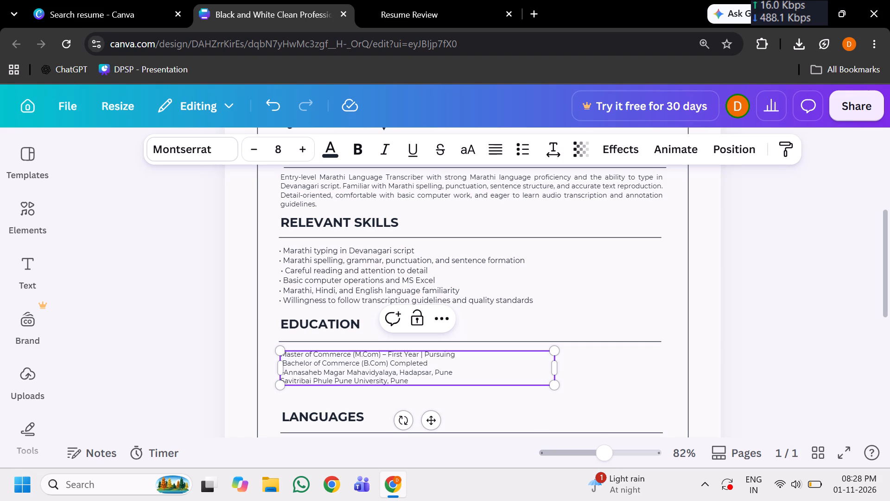
Insert a spaced hyphen between "(B.Com)" and "Completed" in the second Education line.
left_click(390, 364)
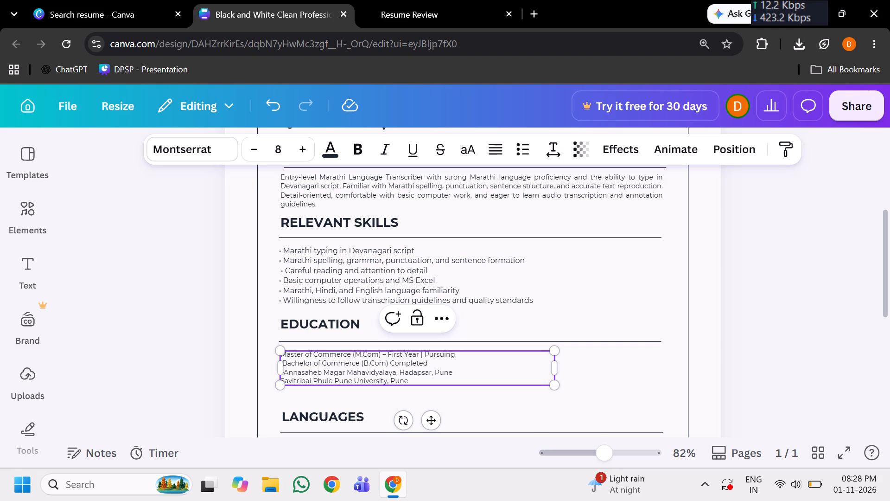
left_click(388, 365)
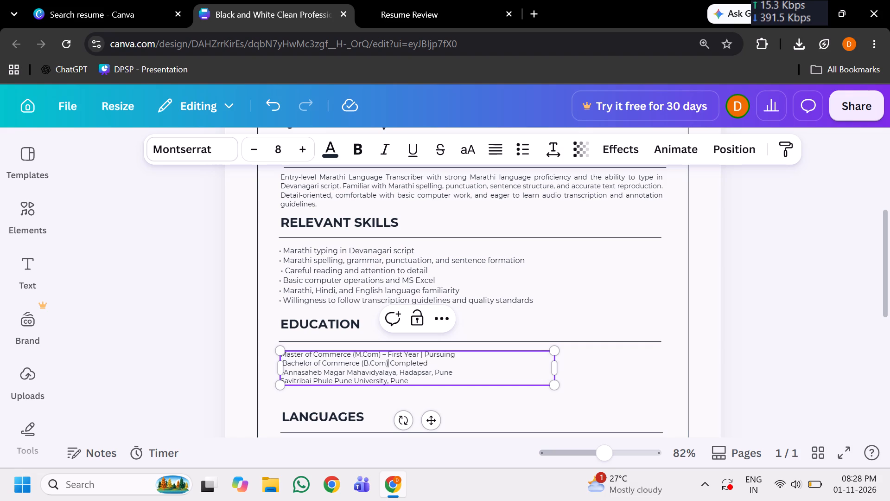
key("minus")
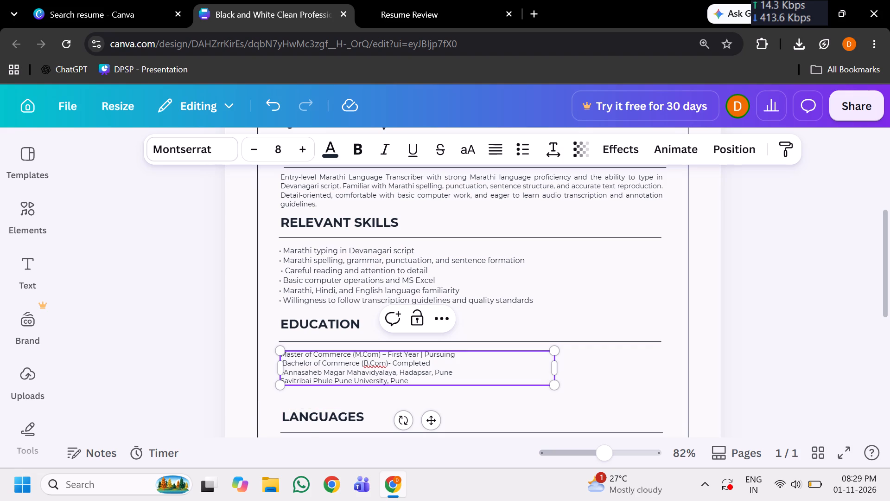
left_click(388, 367)
key("space")
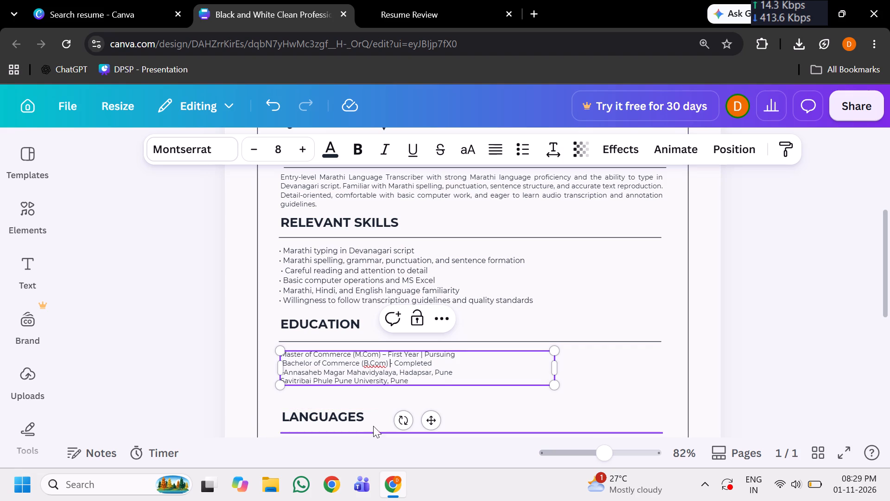
left_click(369, 361)
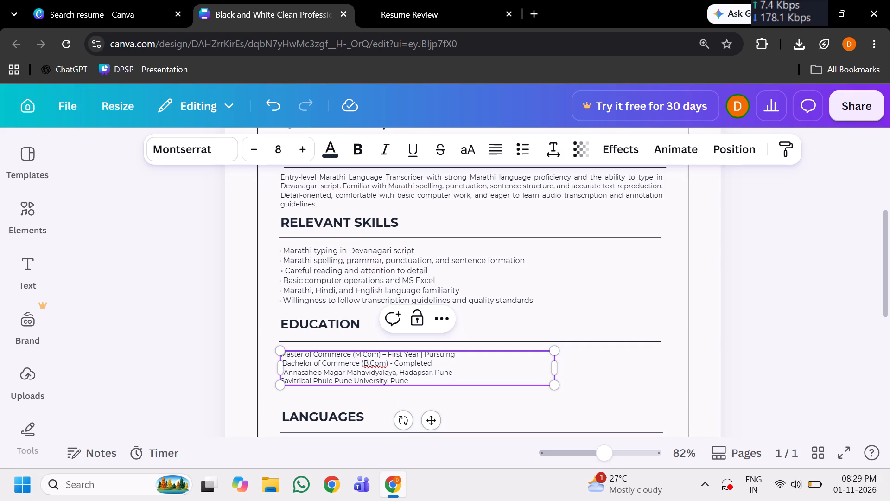
left_click(603, 389)
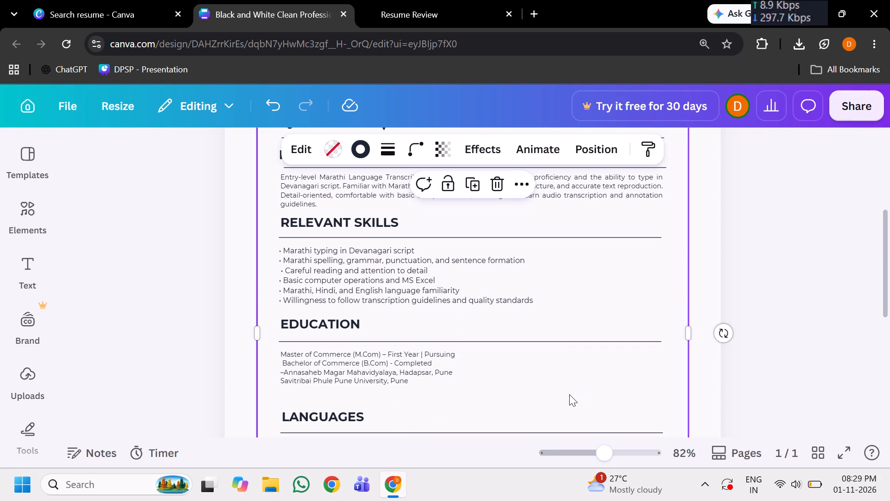
Delete the leading dash before "Annasaheb Magar Mahavidyalaya" in the third Education line.
left_click(289, 370)
double_click(300, 370)
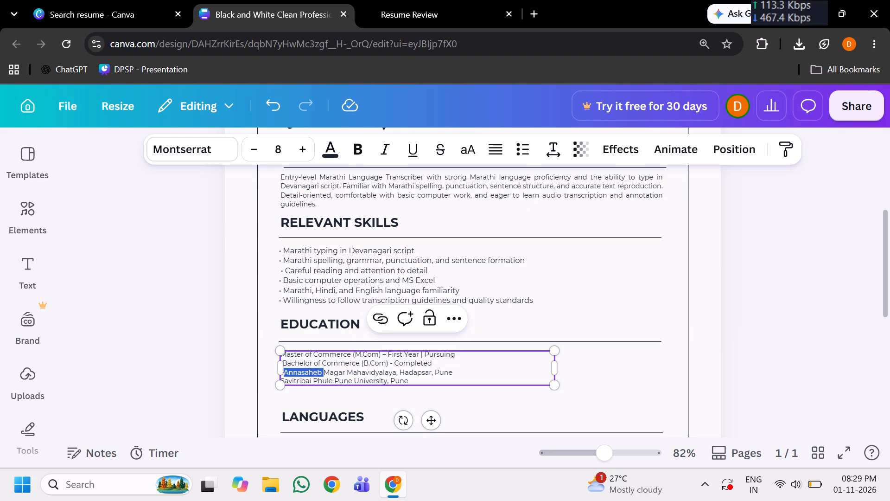
left_click(291, 371)
left_click(282, 372)
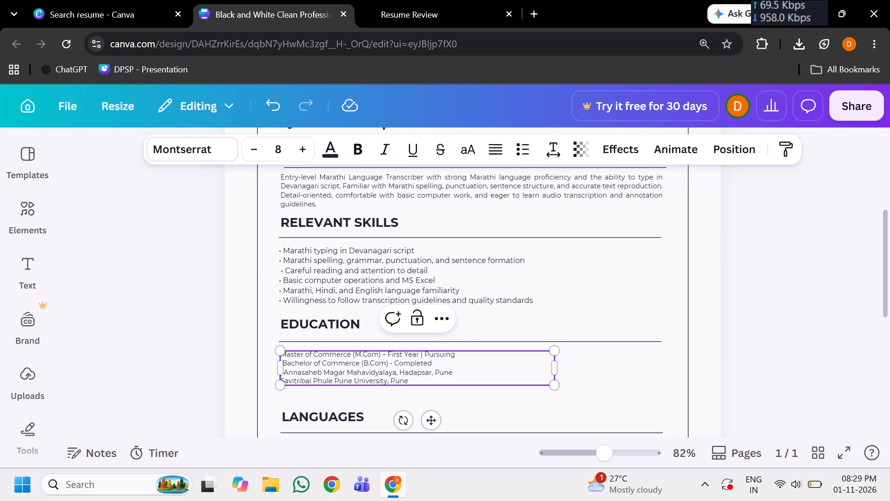
left_click(284, 372)
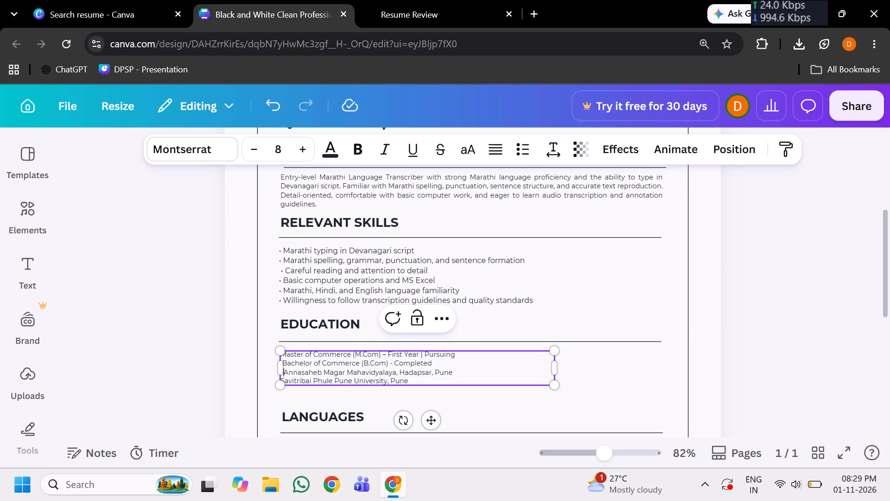
key("BackSpace")
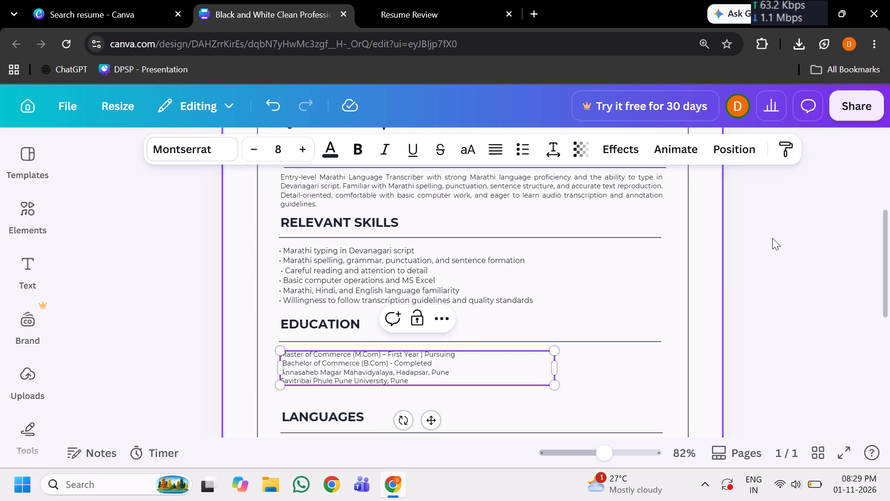
left_click(706, 285)
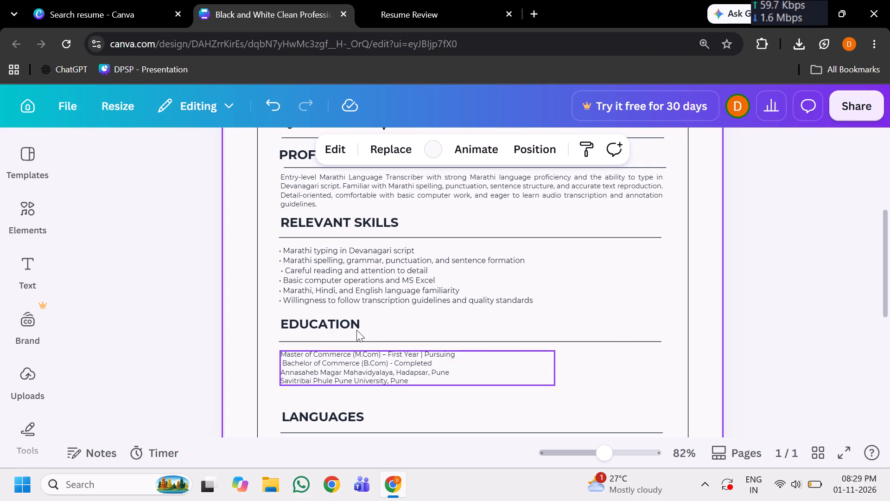
Remove the leading space before "Bachelor of Commerce" so the second Education line aligns with the others.
left_click(281, 361)
left_click(281, 361)
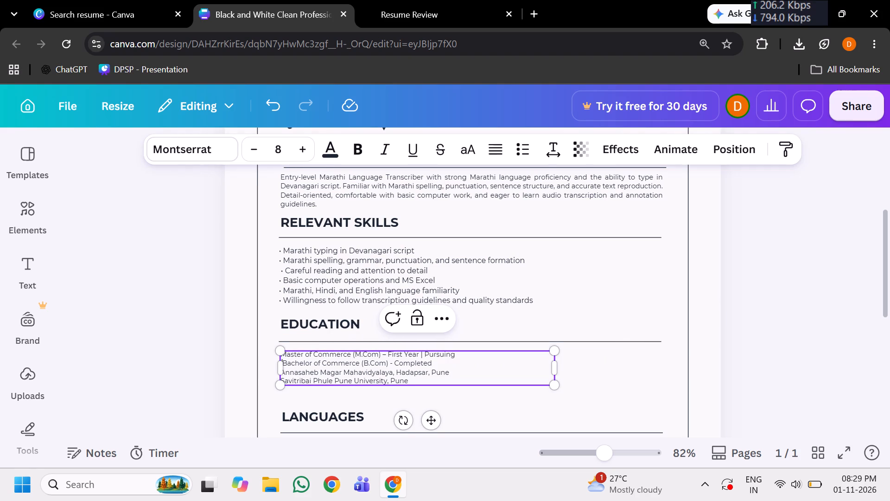
left_click(284, 363)
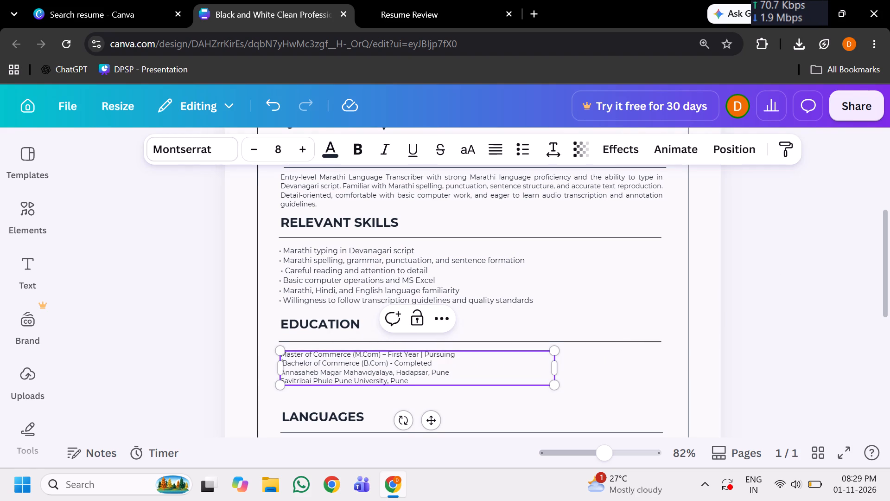
key("BackSpace")
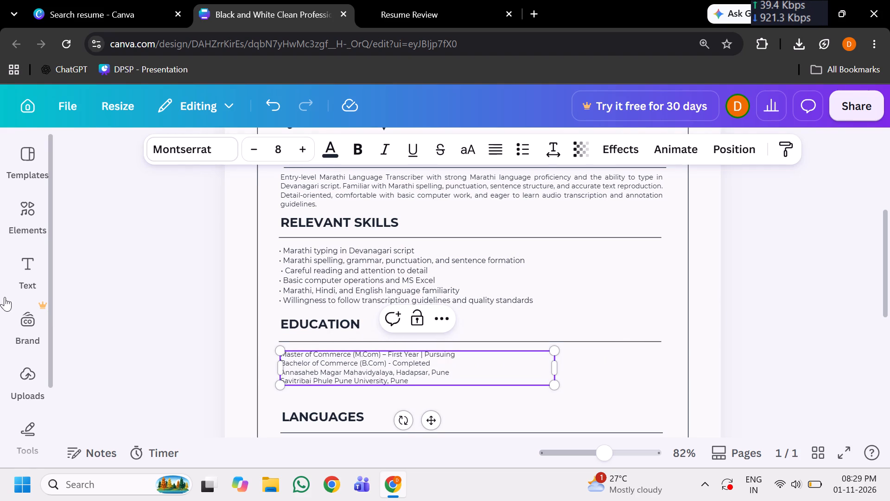
left_click_drag(11, 295, 22, 304)
left_click(137, 314)
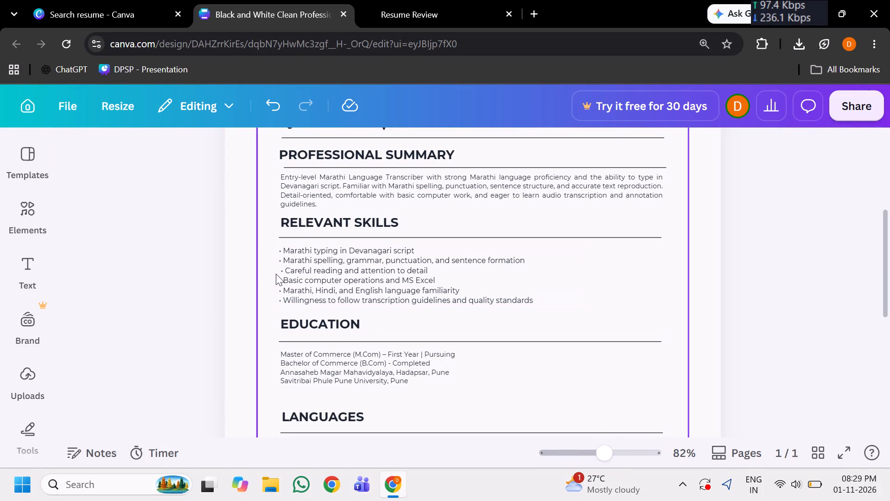
Remove the bullet and leading spaces from the first three Relevant Skills lines, from "Marathi typing" to "Careful reading".
left_click(286, 251)
double_click(284, 251)
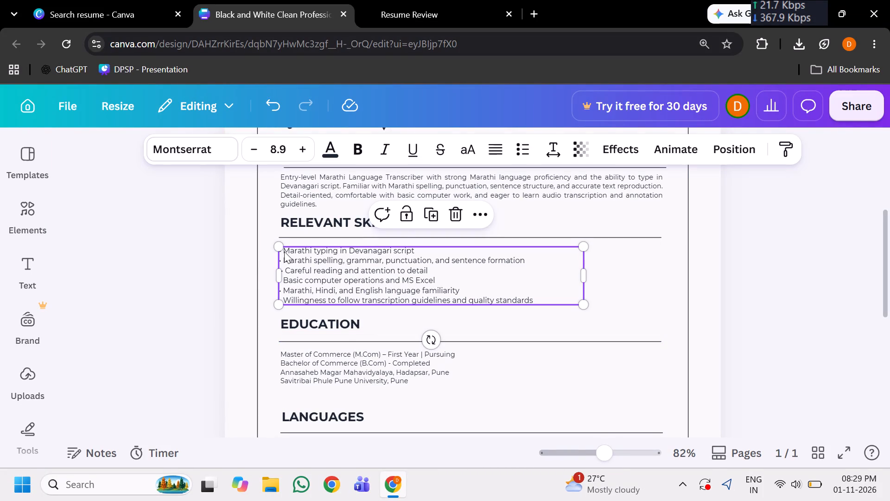
left_click(285, 251)
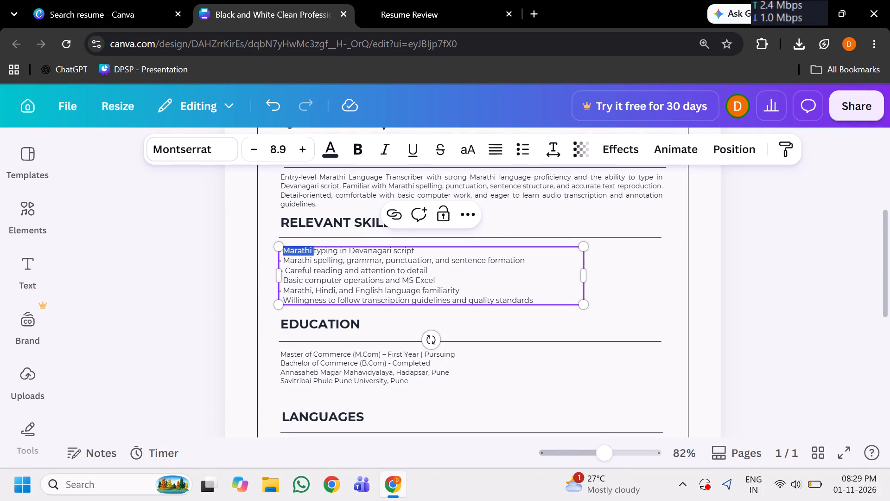
left_click(283, 254)
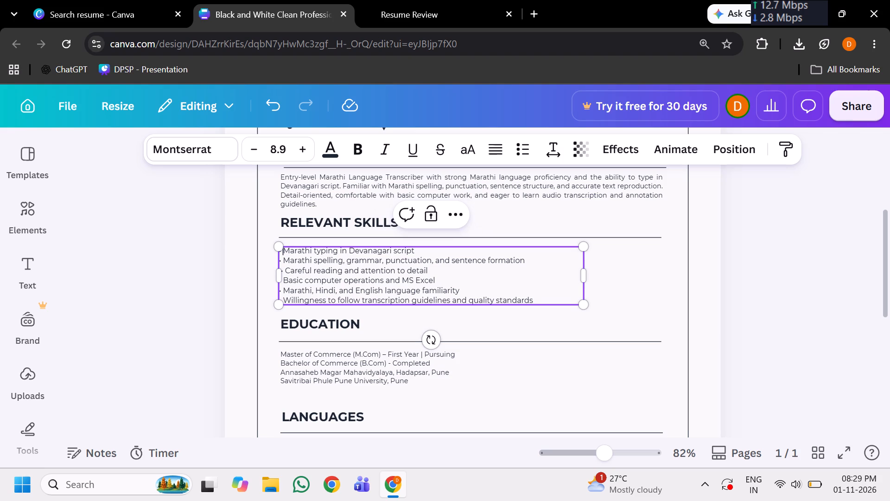
key("BackSpace")
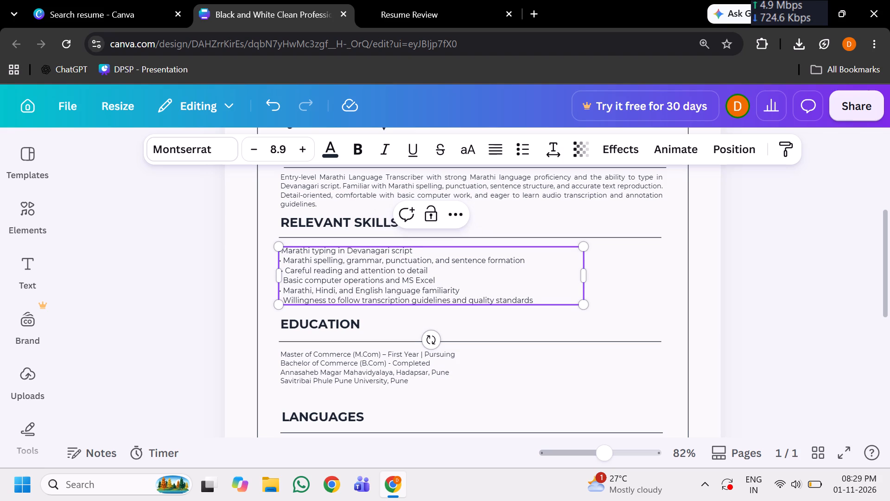
key("BackSpace")
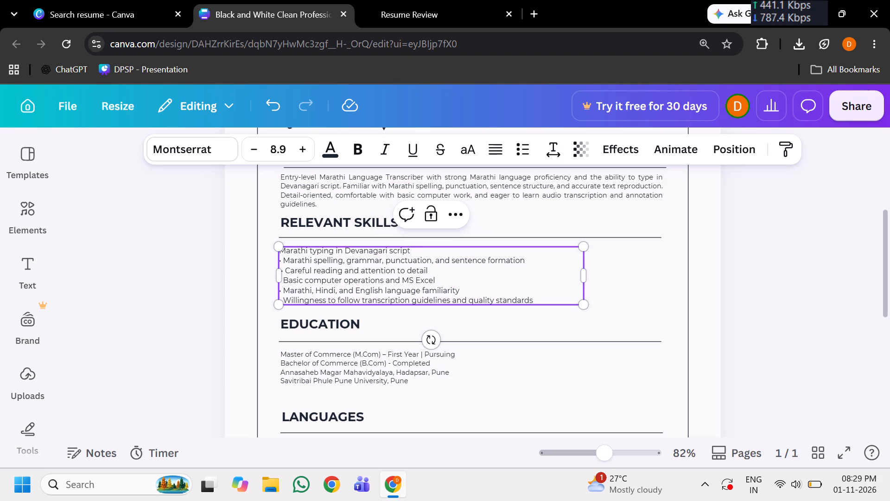
left_click(283, 260)
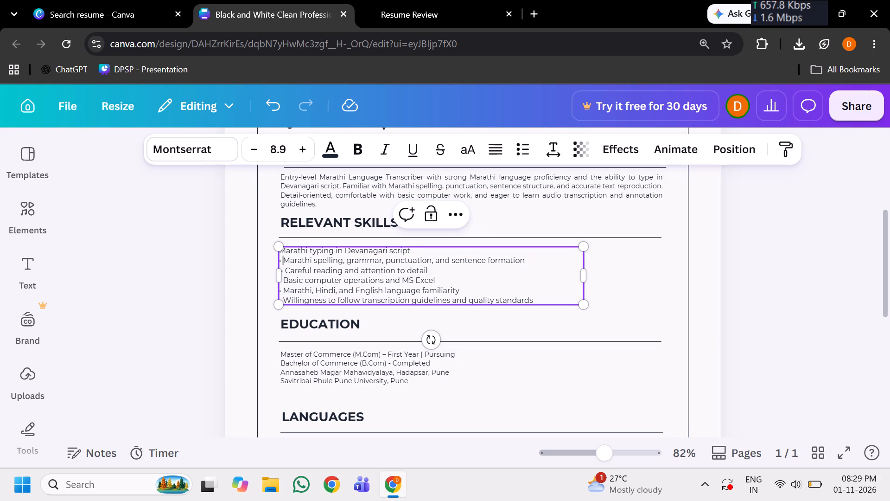
key("BackSpace")
key("BackSpace")
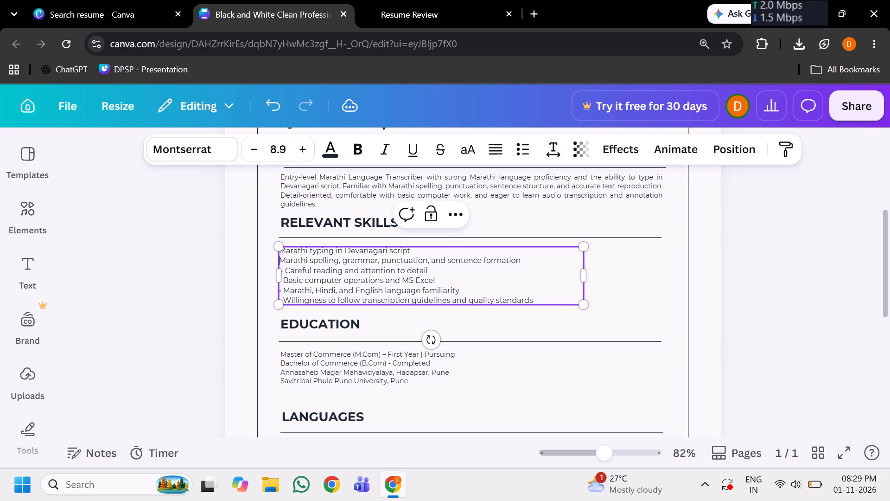
left_click(283, 271)
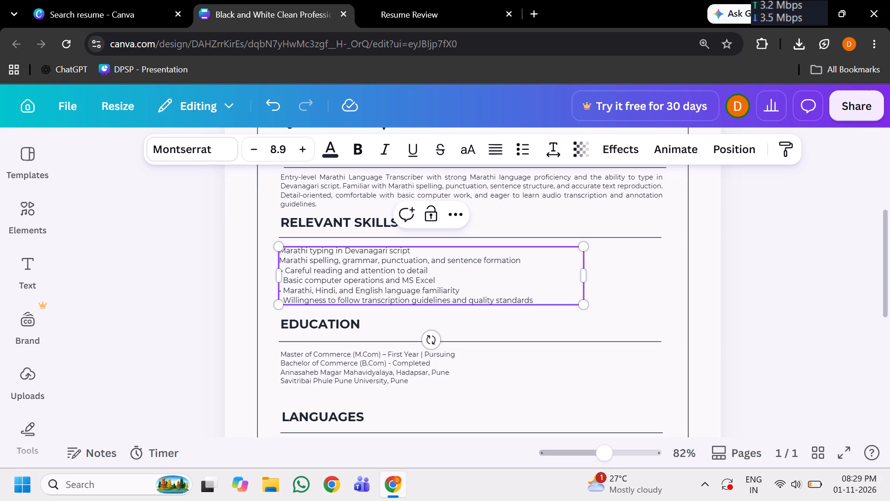
left_click(284, 271)
key("BackSpace")
key("BackSpace")
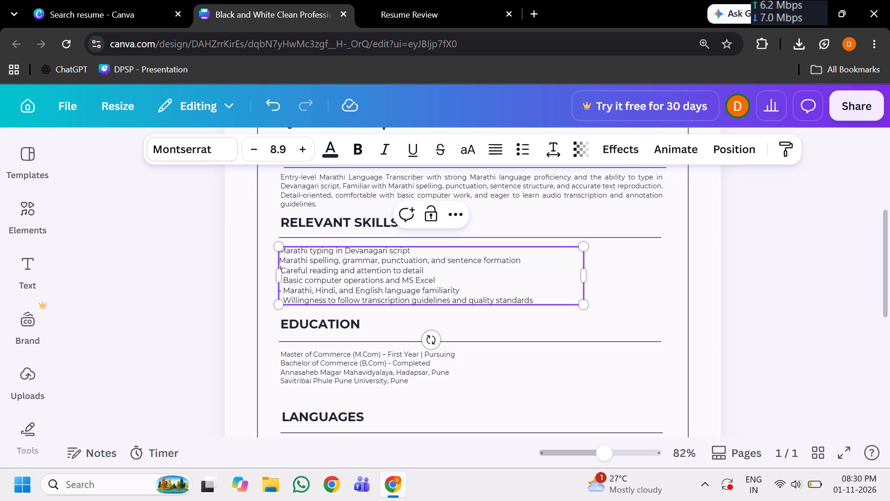
key("BackSpace")
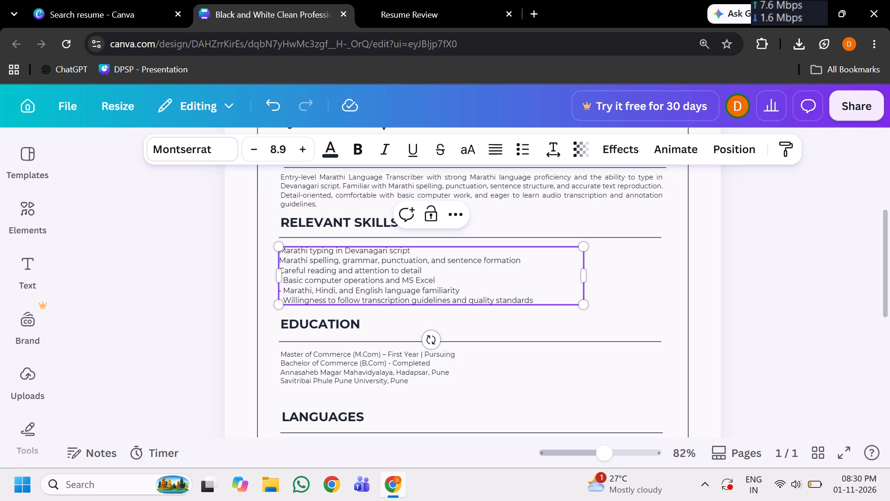
Remove the bullet and leading space from the last three Relevant Skills lines, from "Basic computer operations" to "Willingness to follow".
left_click(283, 280)
key("BackSpace")
key("BackSpace")
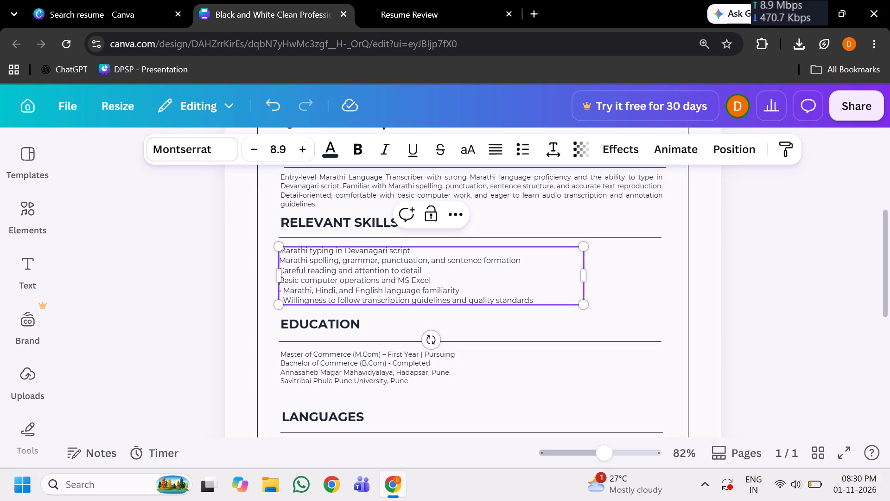
left_click(284, 291)
key("BackSpace")
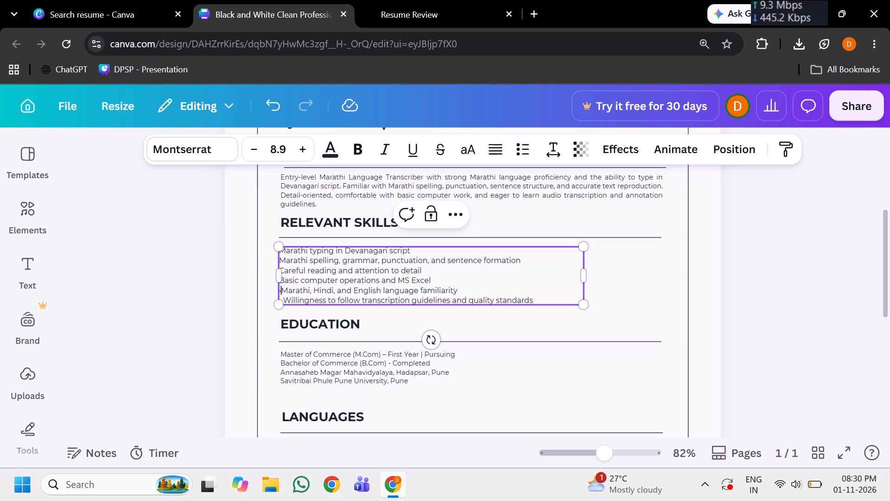
key("BackSpace")
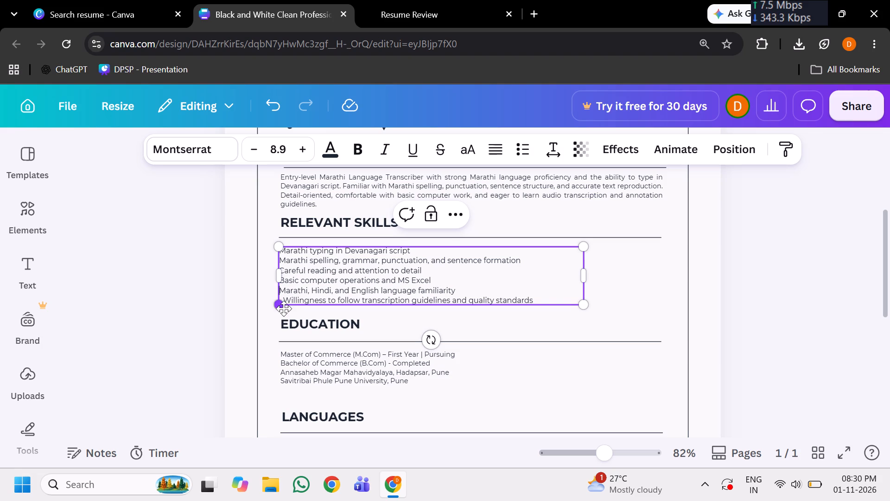
left_click(283, 300)
key("BackSpace")
key("BackSpace")
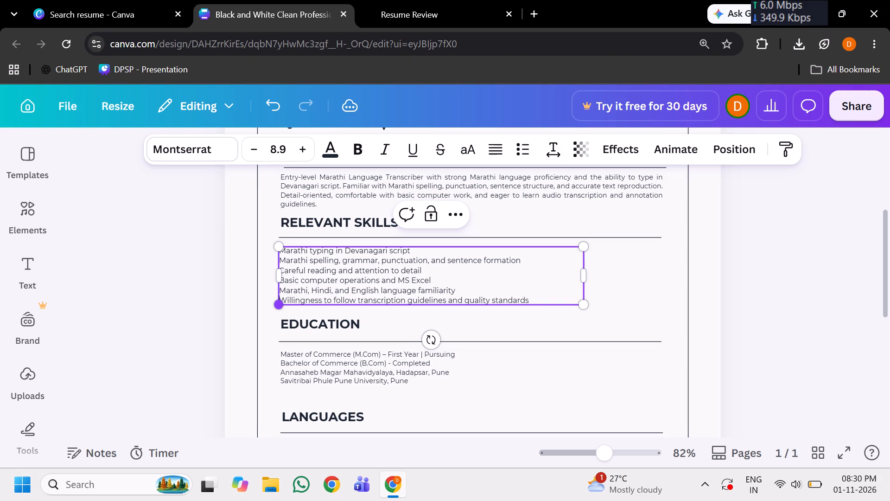
left_click(632, 298)
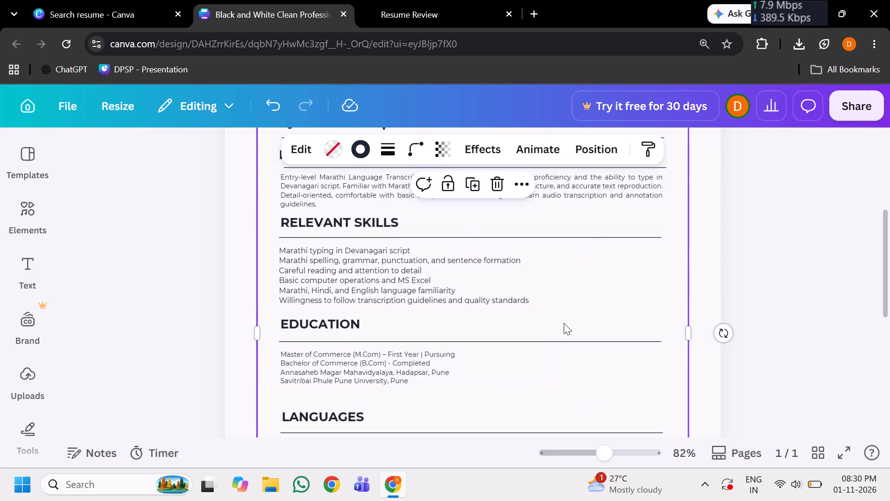
Move the "Hindi" item in the Languages row closer to "Marathi", keeping it on the same line without overlapping.
scroll(550, 355, "up", 1)
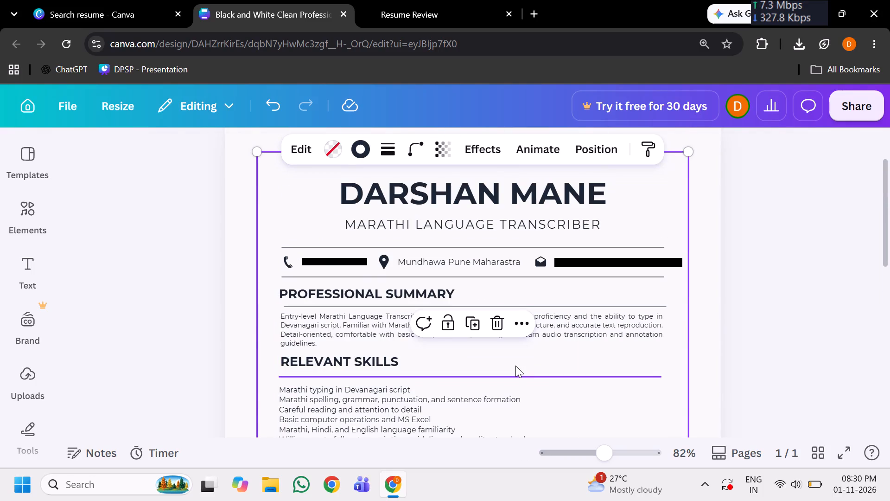
scroll(509, 366, "down", 2)
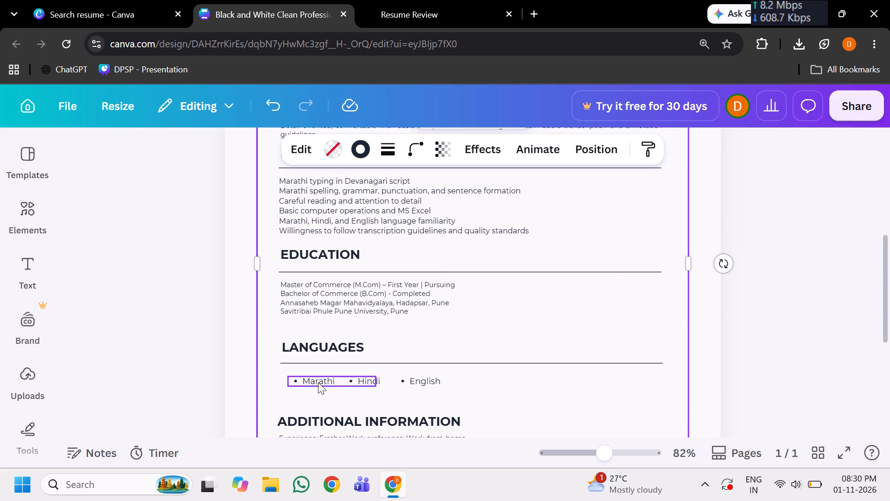
left_click(369, 381)
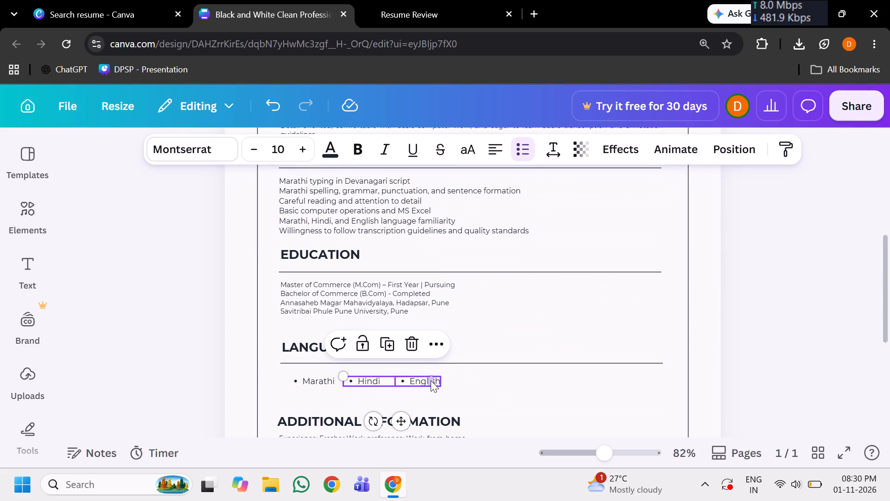
left_click_drag(431, 380, 404, 382)
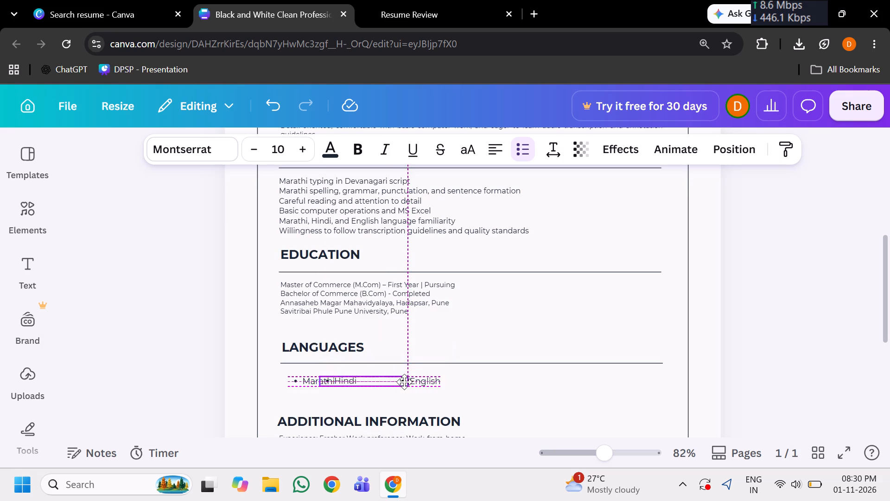
left_click_drag(404, 382, 421, 381)
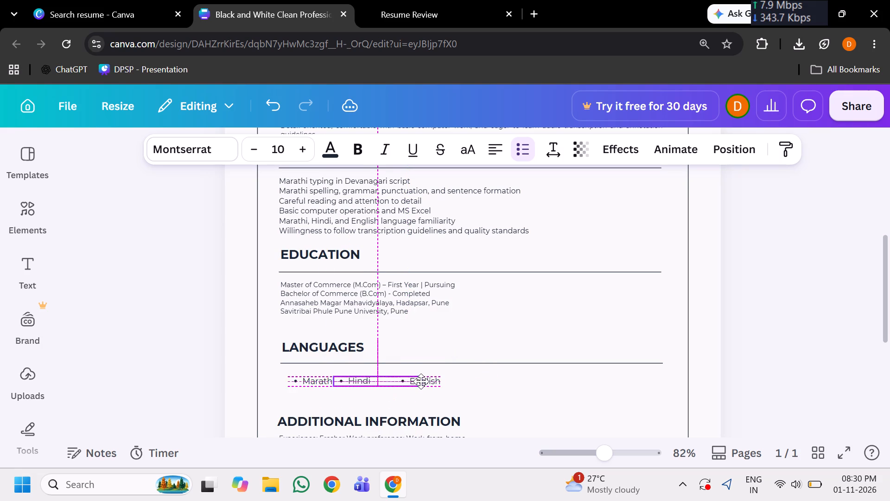
left_click_drag(421, 381, 421, 382)
left_click(482, 379)
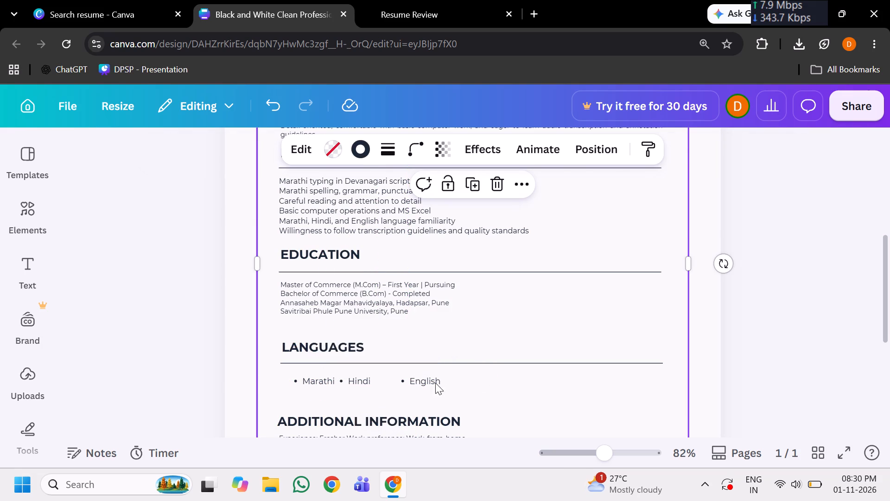
Move "English" closer to "Hindi" in the Languages row, and nudge "Hindi" slightly toward it to even out the spacing.
left_click_drag(428, 381, 407, 381)
left_click(474, 382)
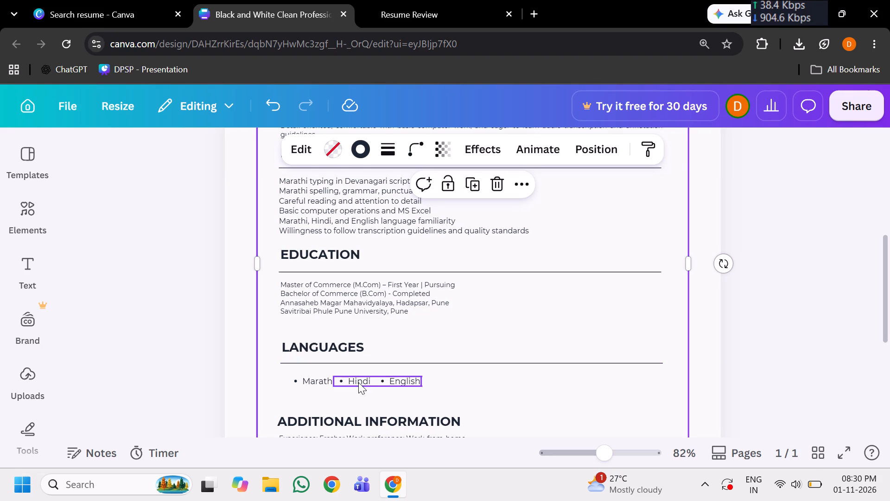
left_click_drag(358, 382, 362, 384)
left_click(506, 324)
scroll(461, 338, "down", 1)
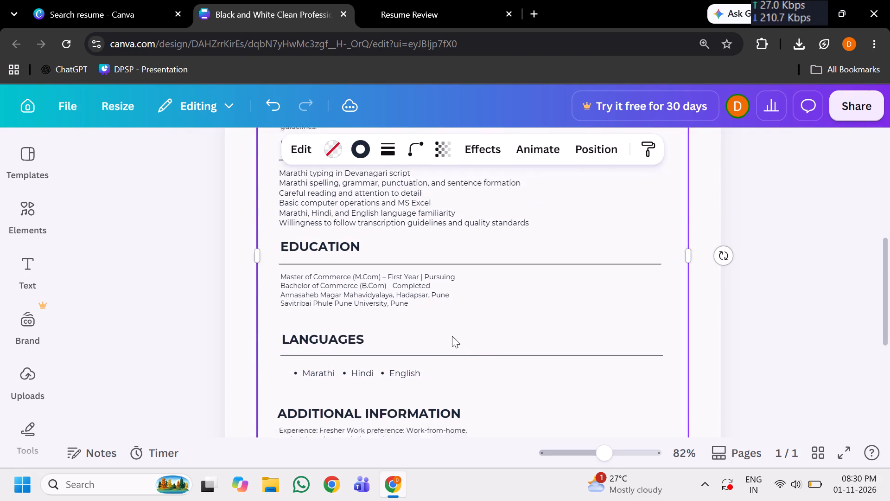
Review the edited resume from the name header to Additional Information, checking the Relevant Skills, Education and Languages layout.
scroll(450, 336, "up", 1)
scroll(449, 336, "down", 1)
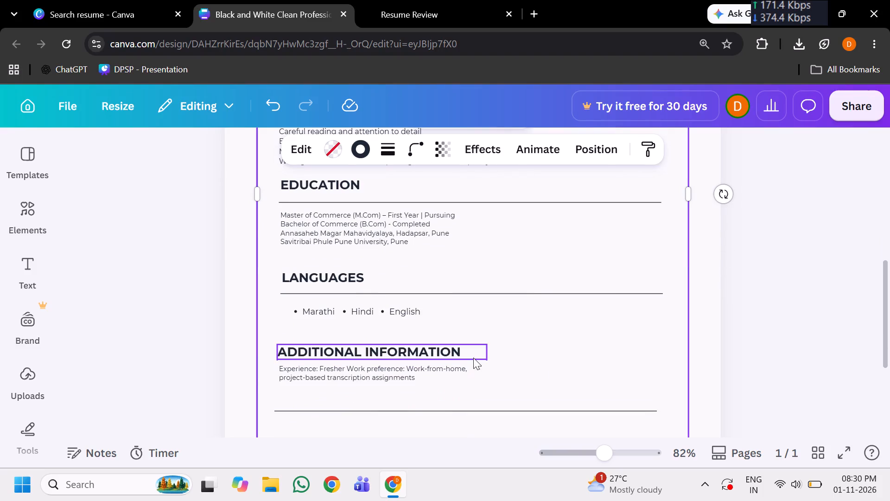
scroll(470, 356, "up", 4)
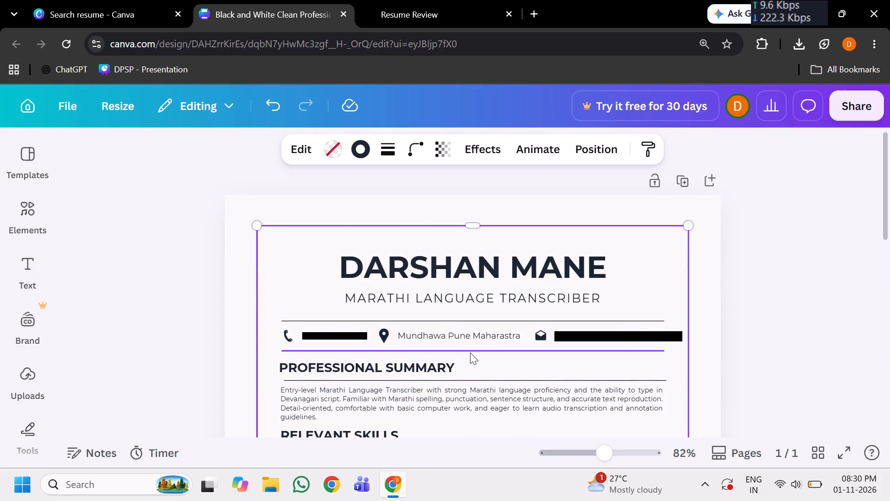
scroll(470, 353, "down", 2)
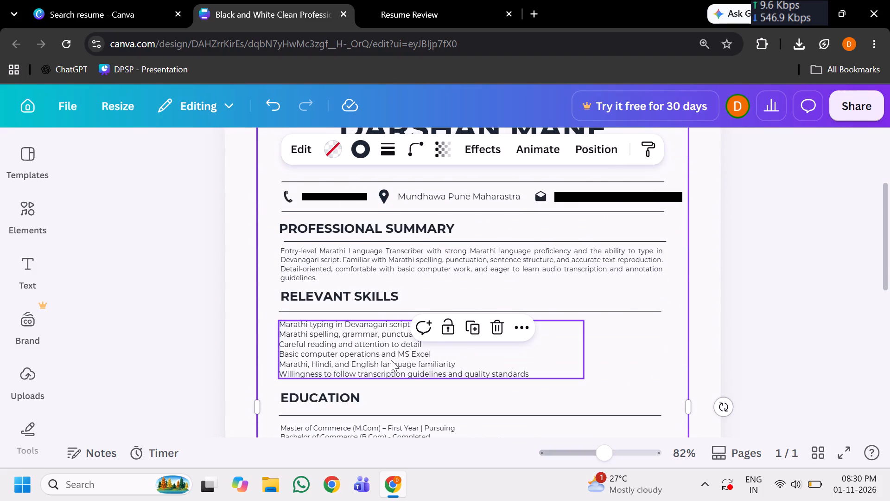
scroll(391, 360, "down", 1)
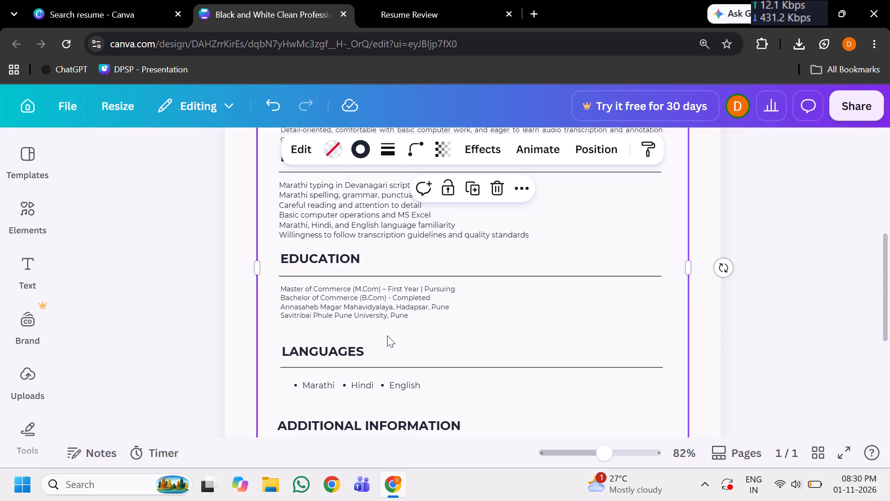
scroll(381, 337, "down", 1)
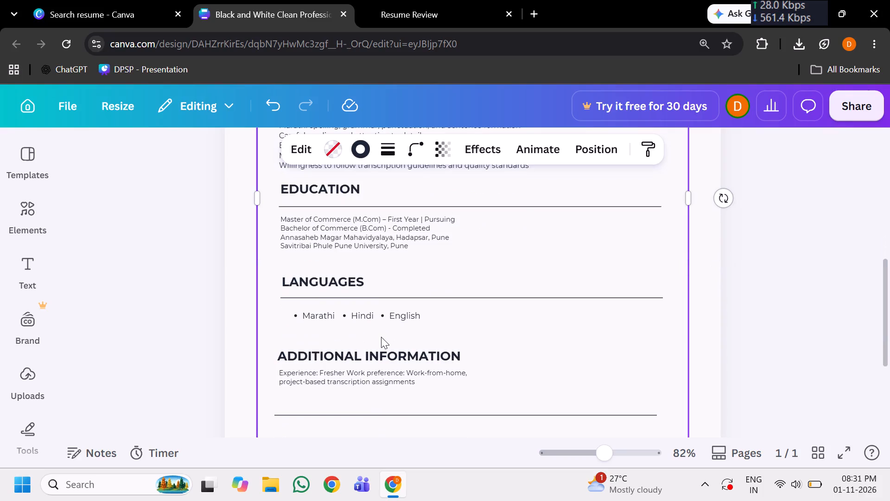
scroll(381, 337, "up", 5)
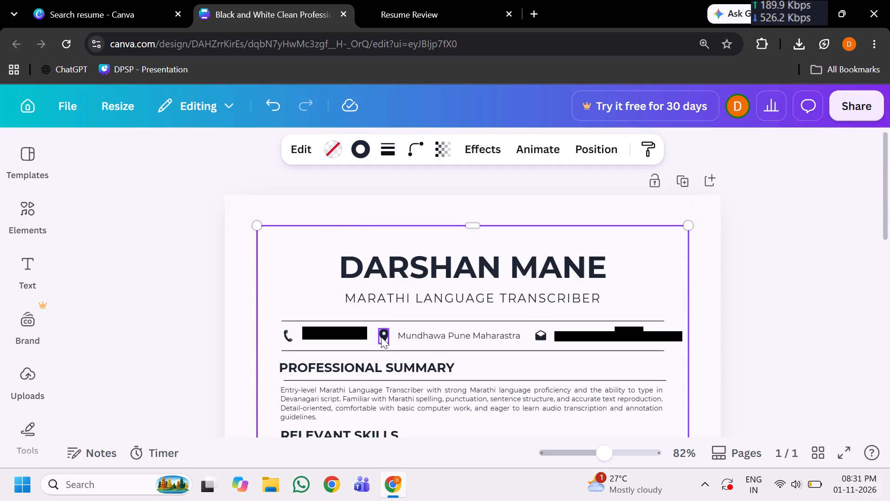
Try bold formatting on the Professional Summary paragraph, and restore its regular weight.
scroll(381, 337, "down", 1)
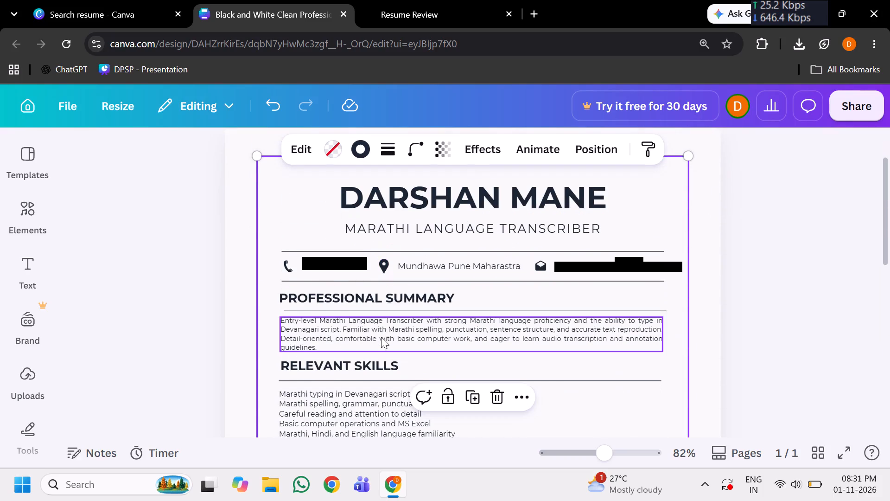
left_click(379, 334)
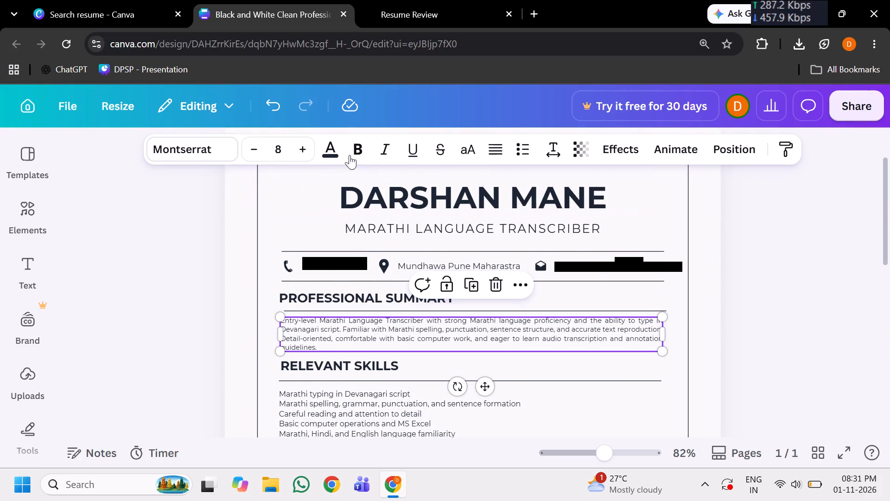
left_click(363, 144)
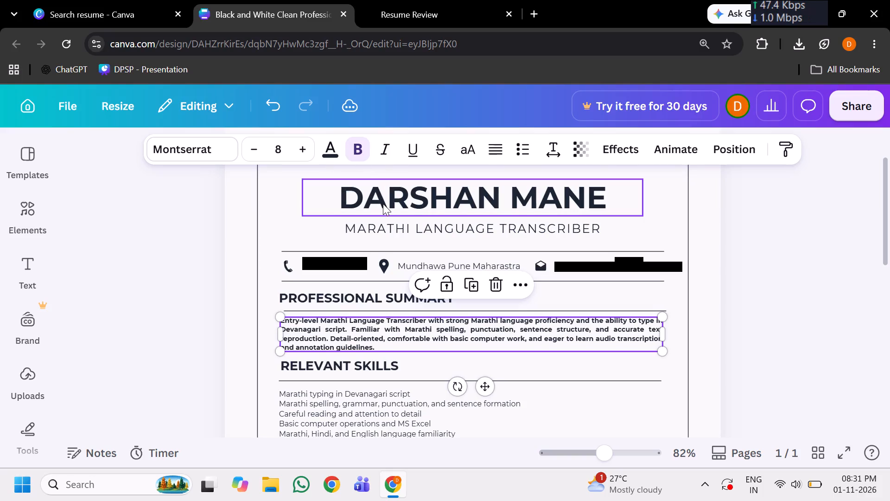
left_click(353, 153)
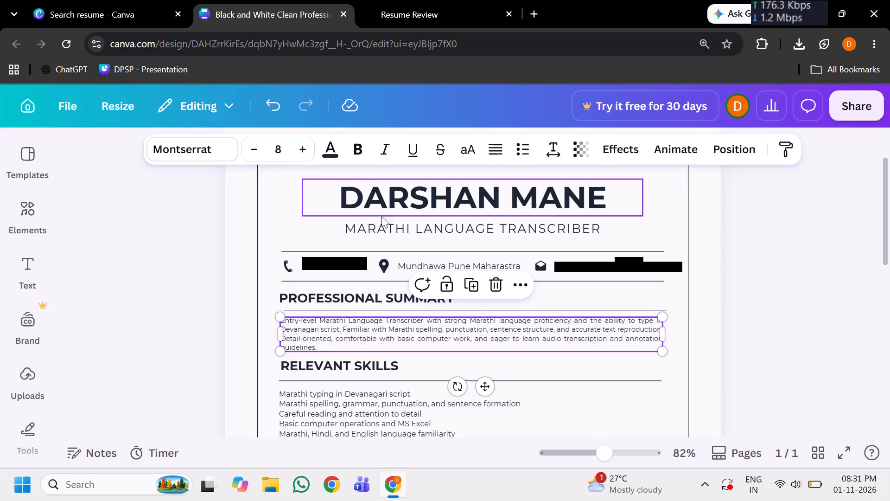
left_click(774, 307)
Proofread the whole resume from the header to Additional Information, checking text, spacing and section alignment before exporting.
scroll(358, 274, "down", 3)
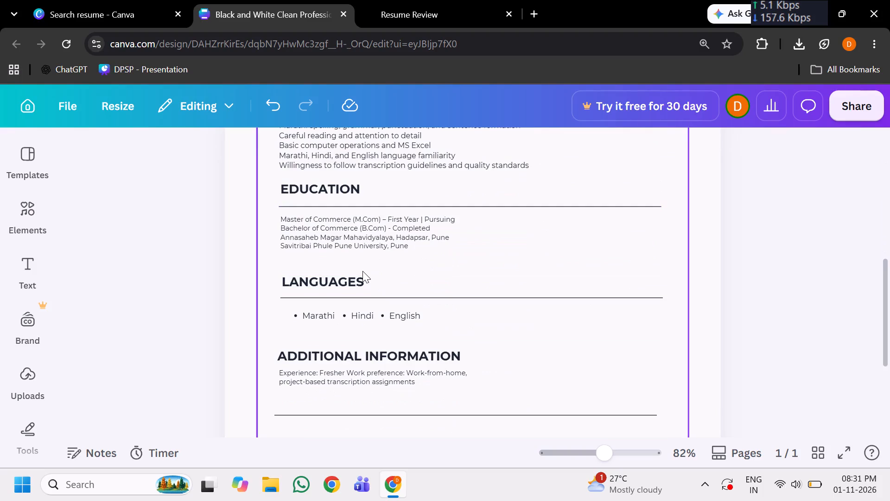
scroll(362, 271, "up", 1)
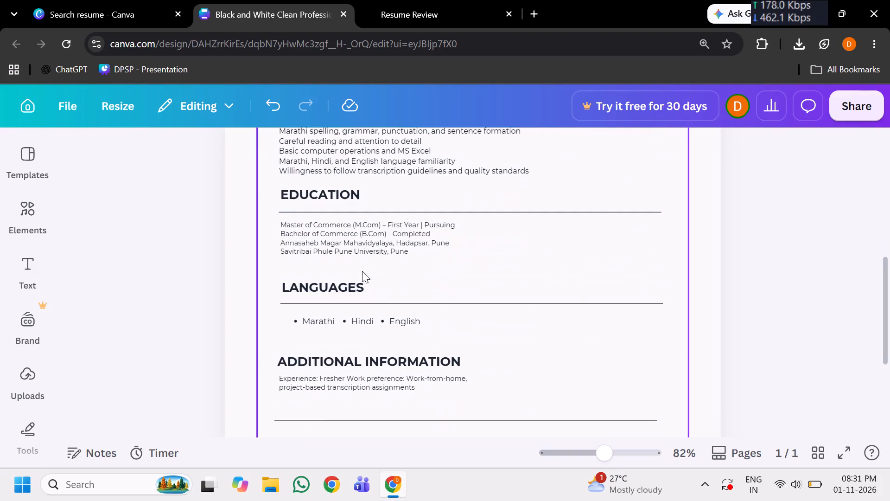
scroll(362, 271, "up", 3)
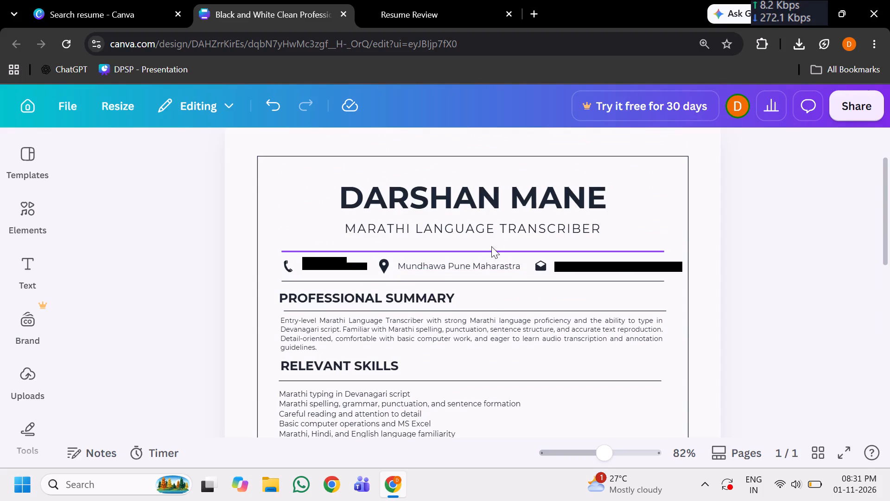
scroll(529, 316, "down", 4)
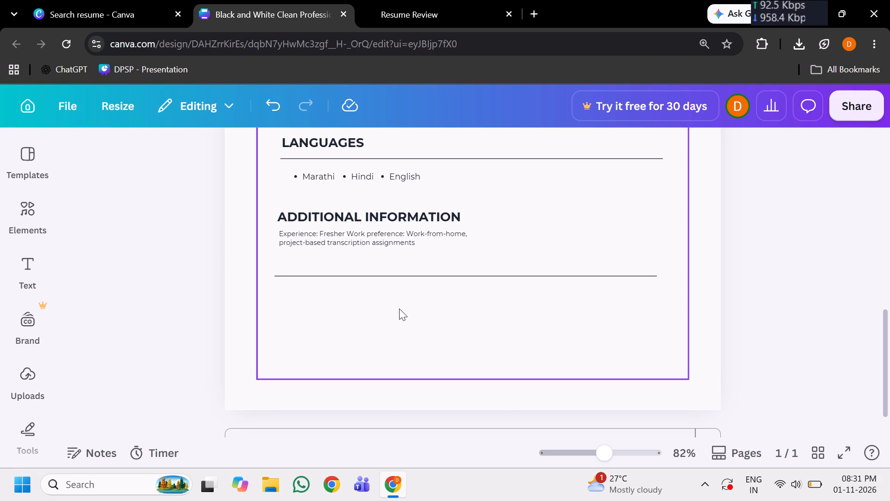
scroll(407, 298, "up", 5)
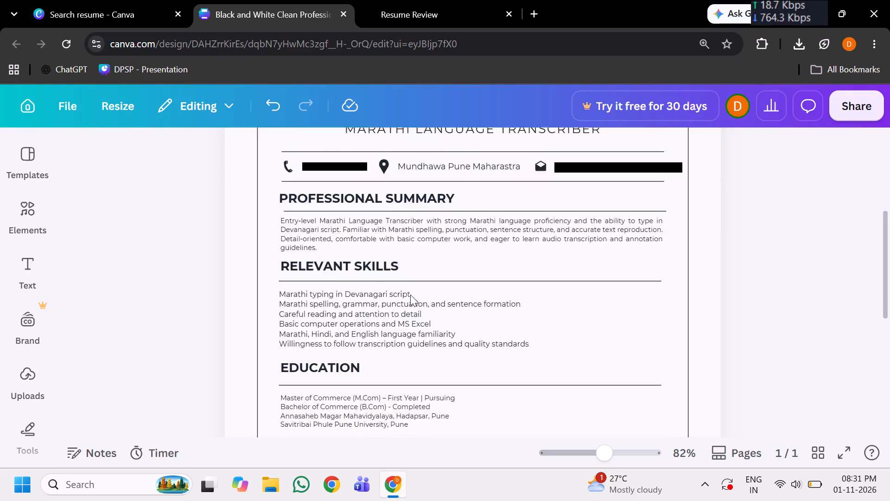
scroll(411, 293, "up", 3)
scroll(439, 269, "down", 2)
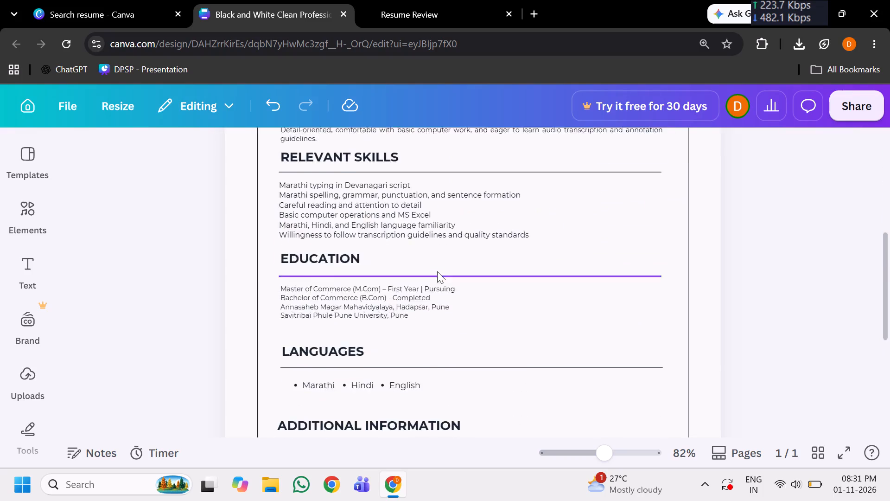
scroll(437, 271, "down", 2)
scroll(435, 273, "up", 5)
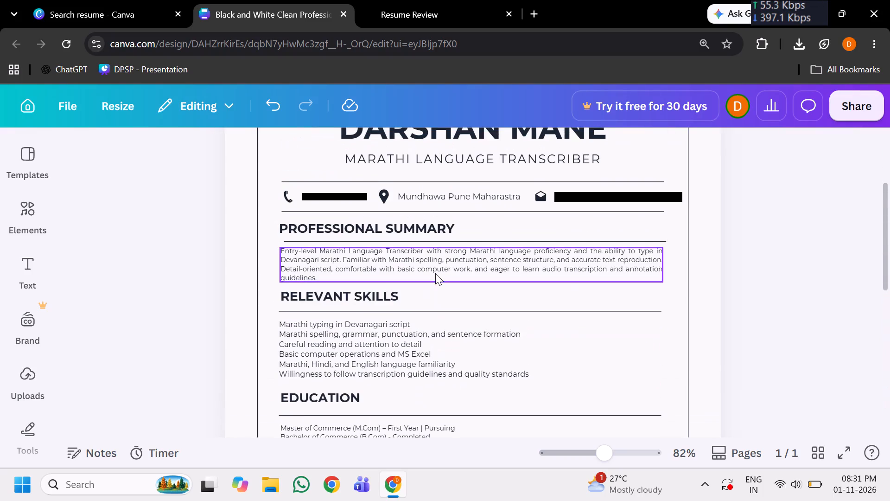
scroll(452, 316, "up", 2)
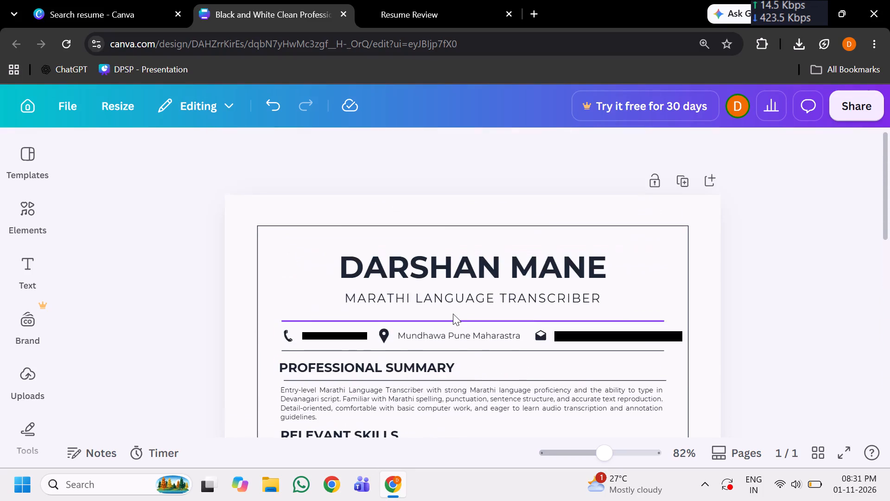
scroll(453, 314, "down", 7)
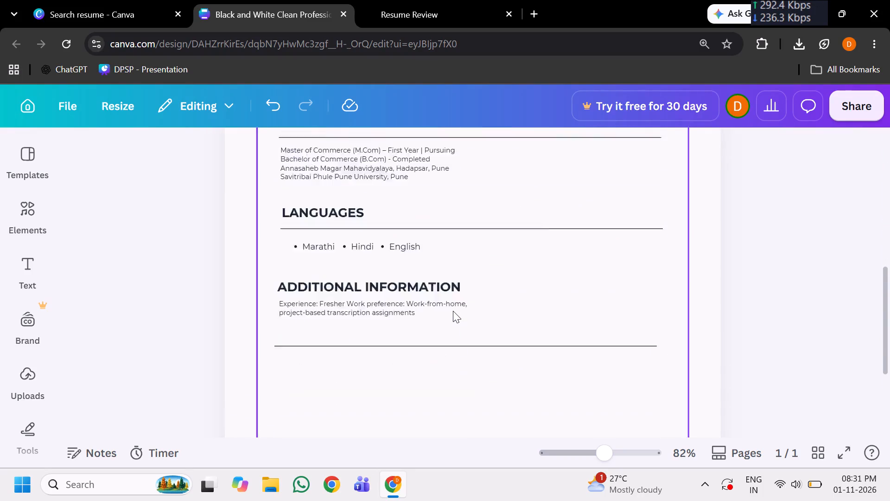
scroll(452, 309, "up", 2)
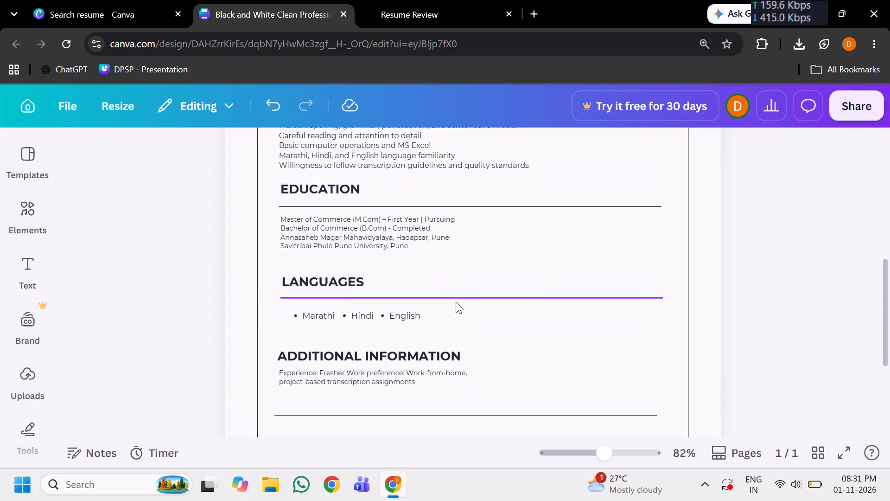
scroll(456, 302, "up", 4)
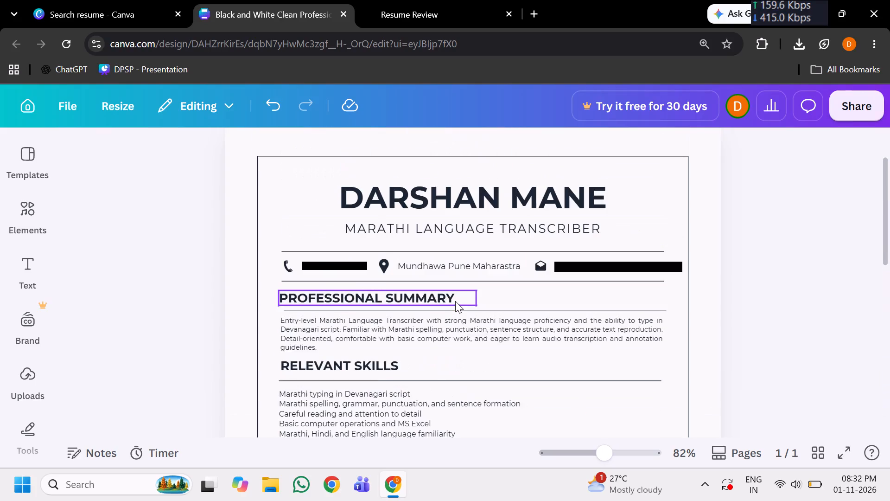
scroll(475, 270, "down", 2)
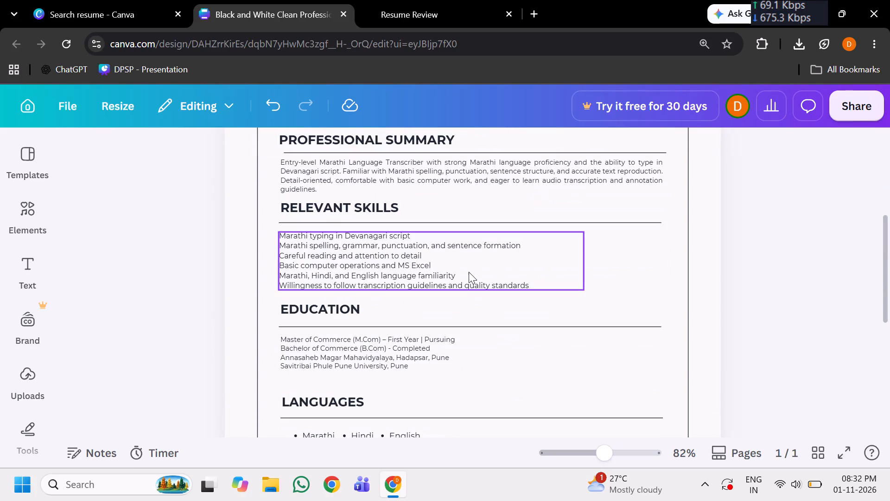
scroll(469, 272, "up", 2)
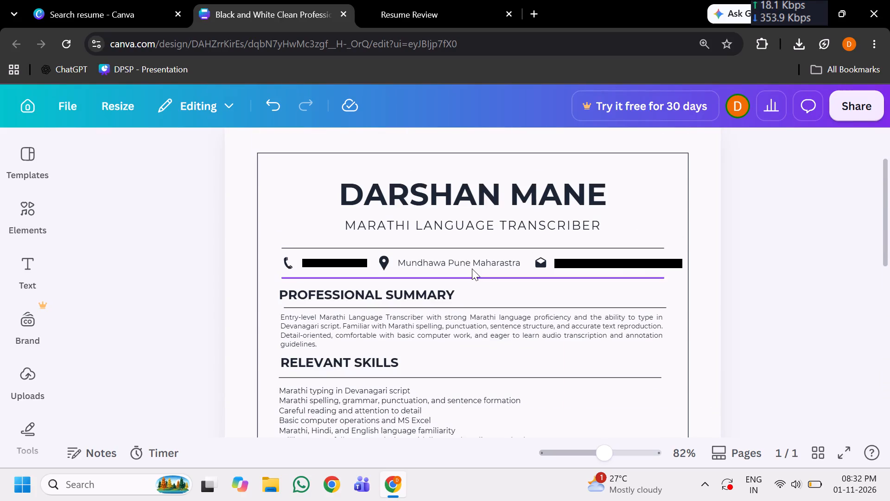
Download the resume design as a PDF with the Digital preset.
left_click(855, 103)
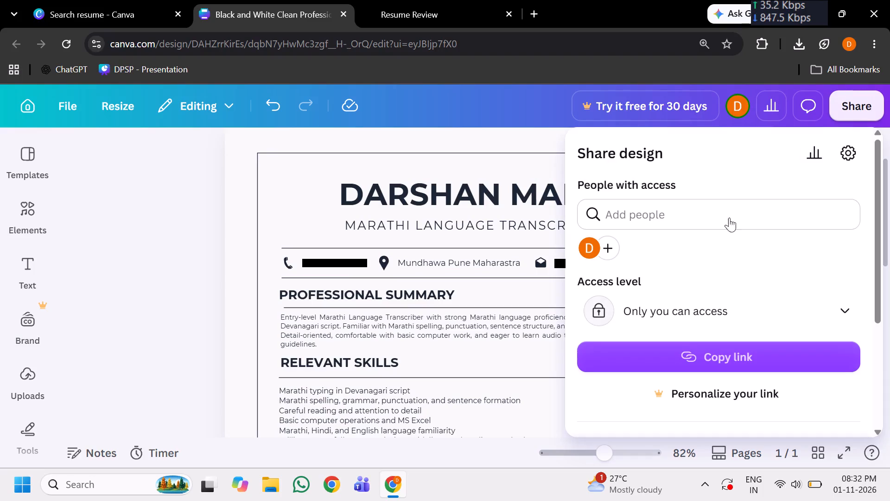
scroll(652, 248, "down", 1)
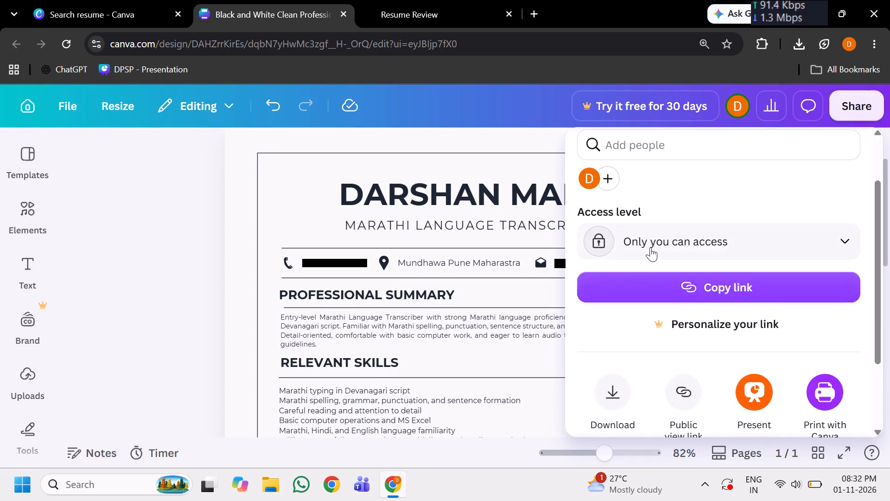
left_click(617, 392)
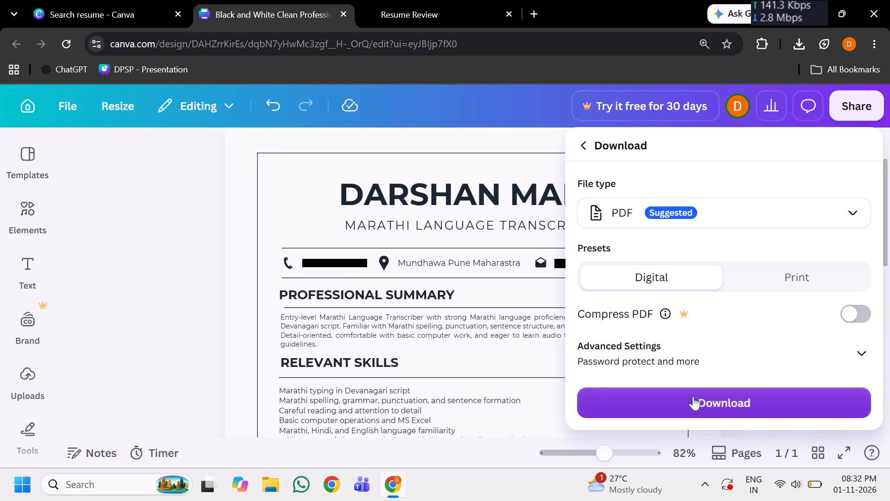
left_click(693, 396)
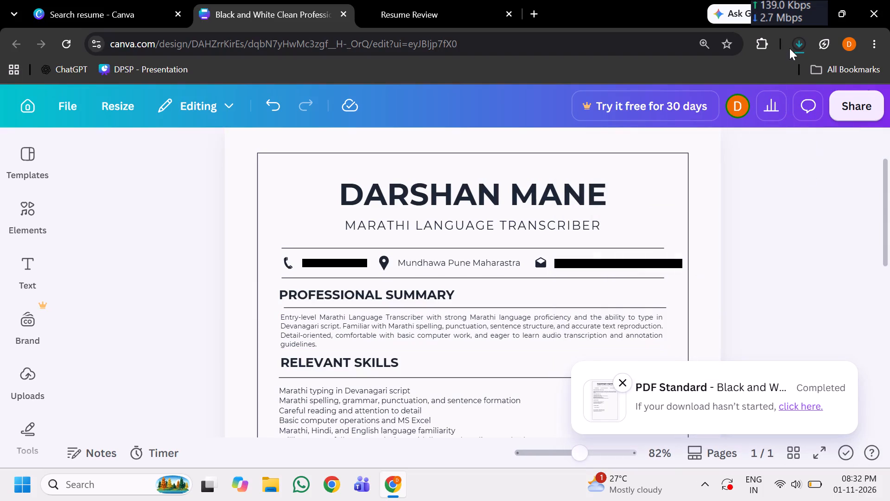
Open the newest "Black and White Clean Professional A4 Resume" PDF from the Downloads folder in Microsoft Edge.
left_click(755, 81)
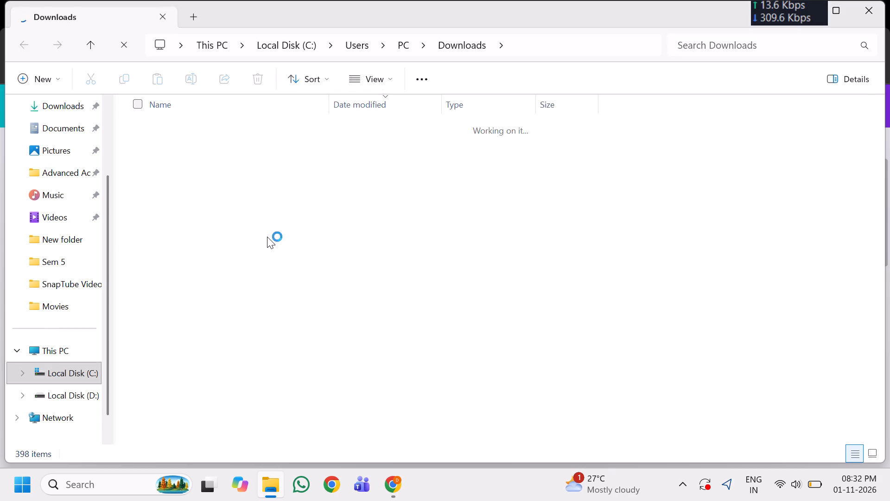
left_click(242, 141)
left_click(245, 142)
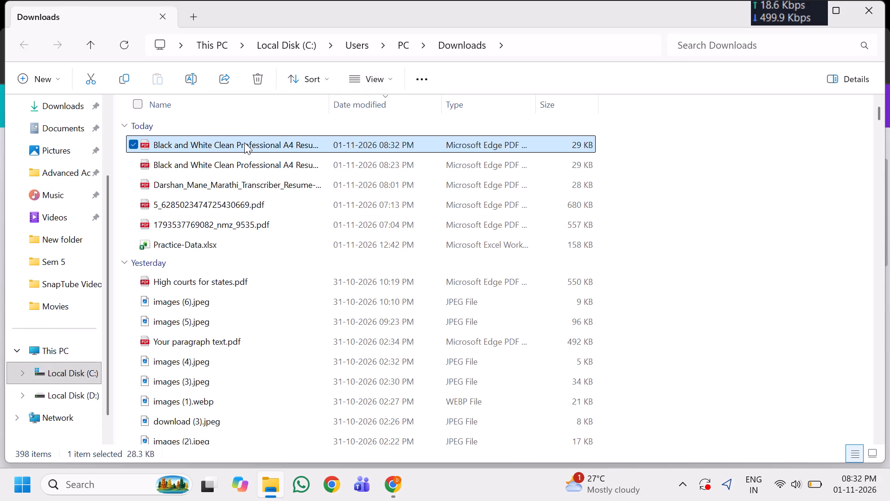
double_click(255, 148)
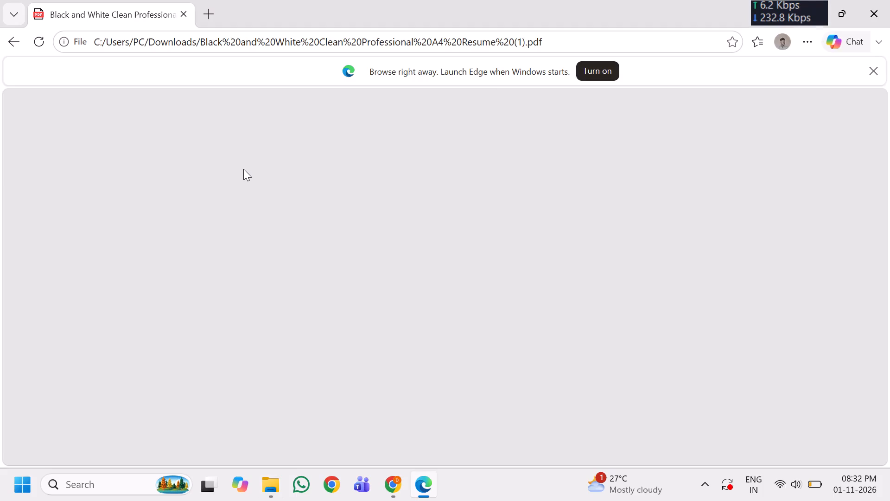
Examine the exported resume PDF from header to Additional Information, checking the skills, education and languages sections.
scroll(252, 185, "down", 2)
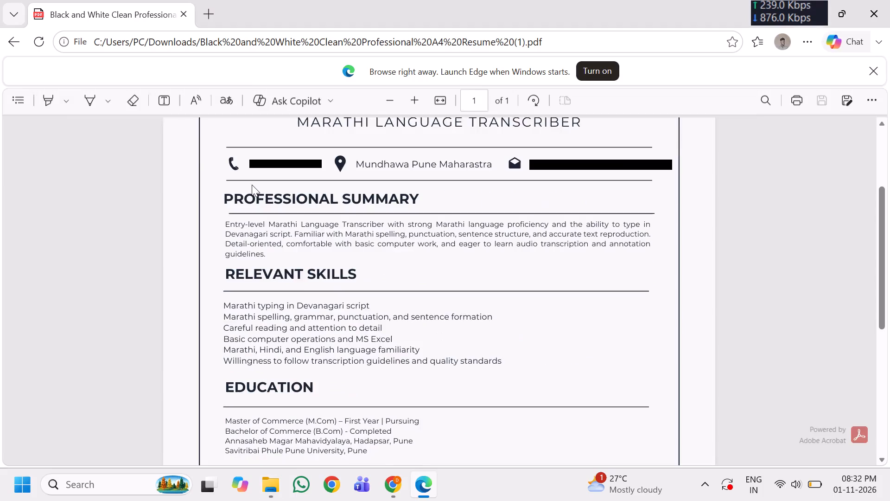
scroll(265, 198, "down", 2)
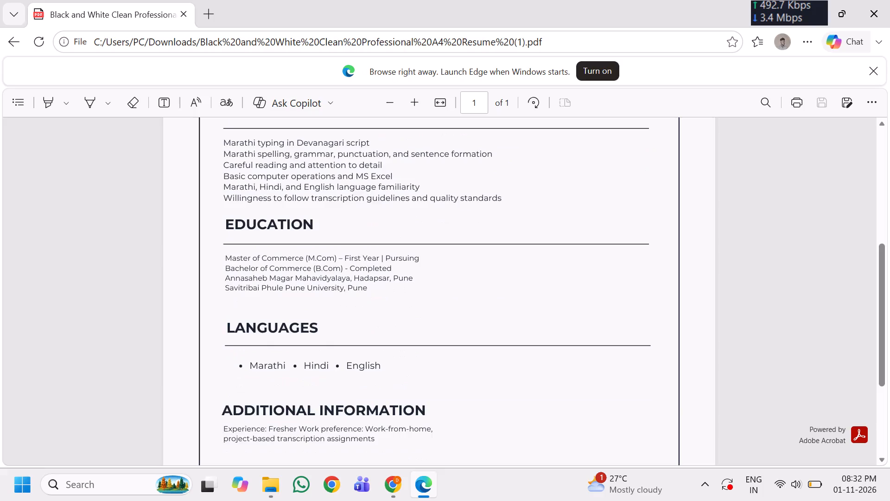
scroll(243, 202, "down", 2)
scroll(242, 202, "up", 5)
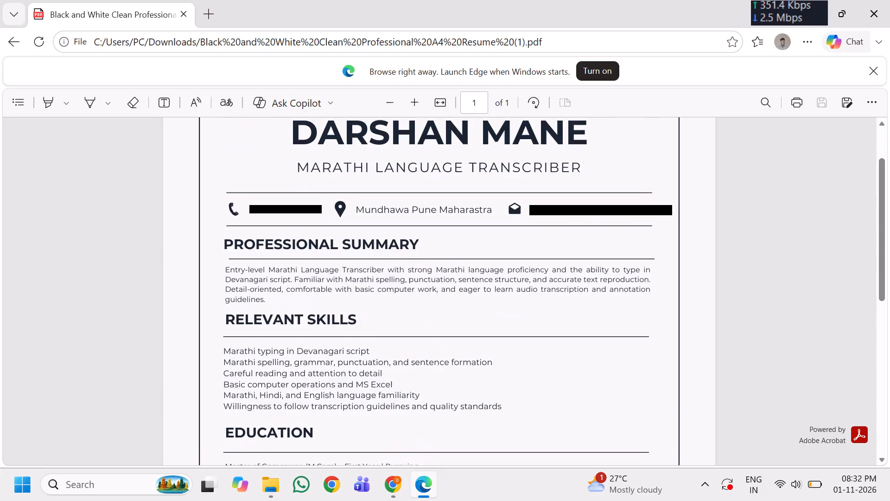
scroll(241, 202, "down", 3)
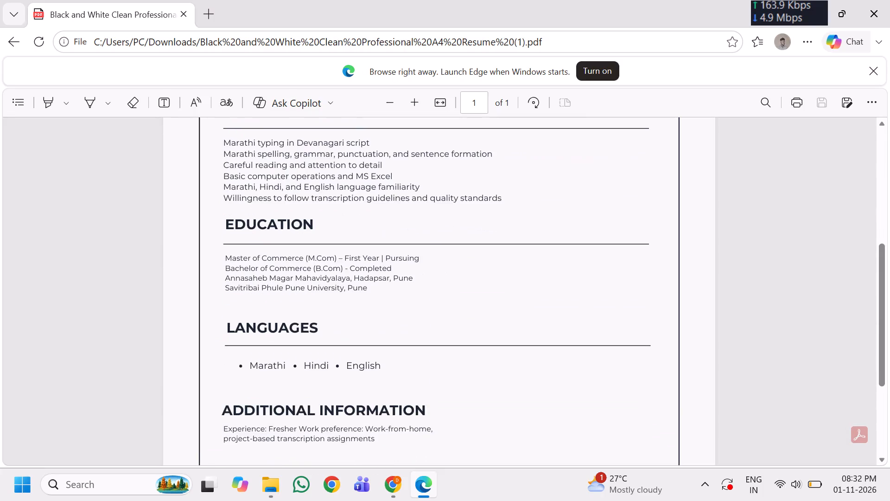
scroll(239, 201, "up", 4)
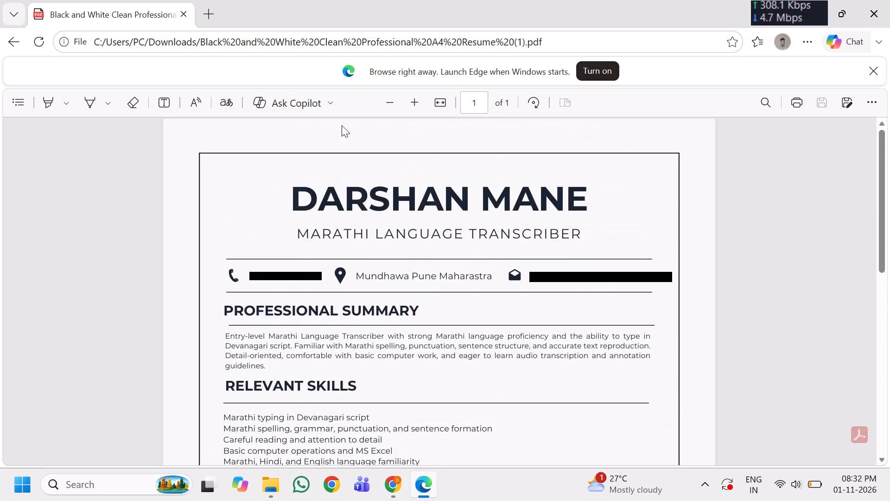
Reopen the newest exported resume PDF from the Downloads folder and examine it from the header to Additional Information.
left_click(872, 74)
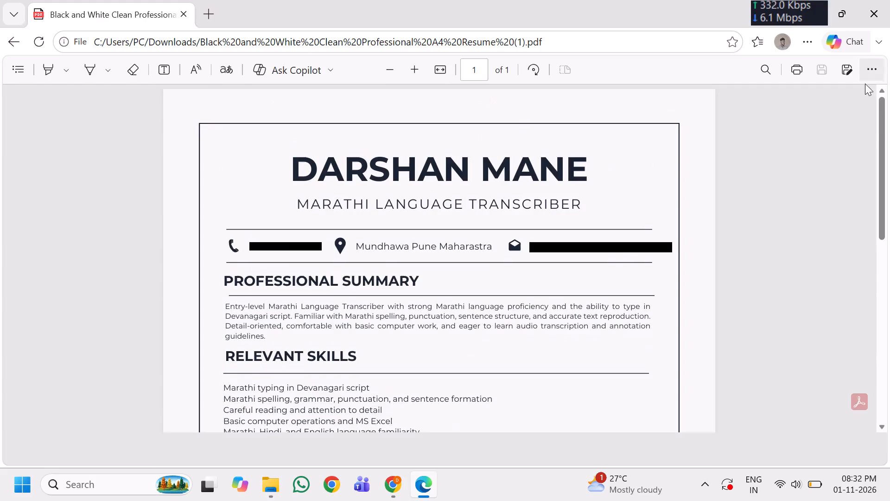
left_click(858, 11)
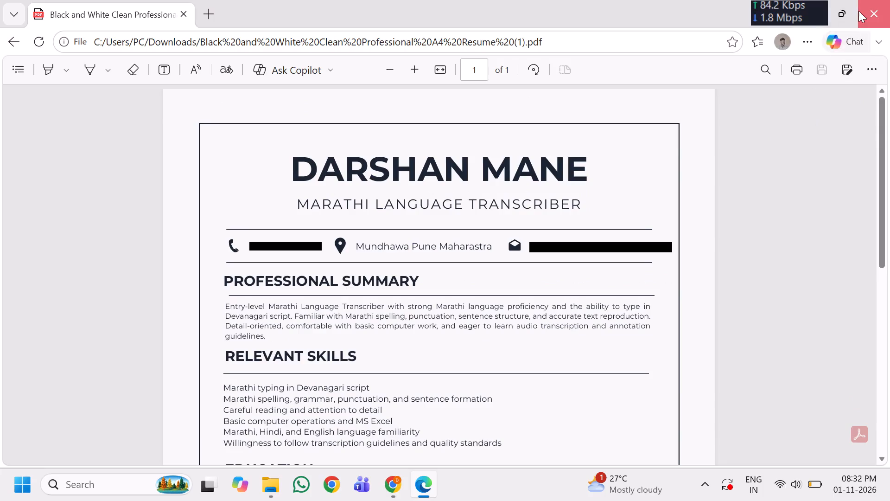
double_click(280, 144)
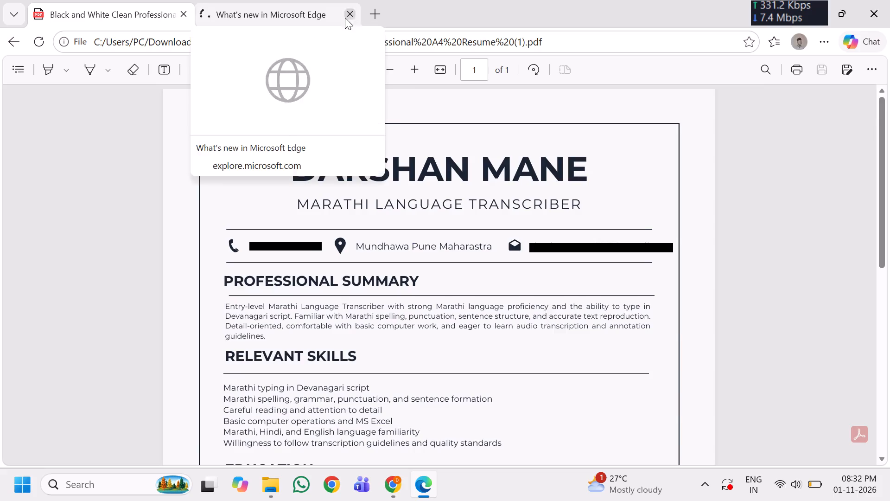
scroll(466, 195, "down", 3)
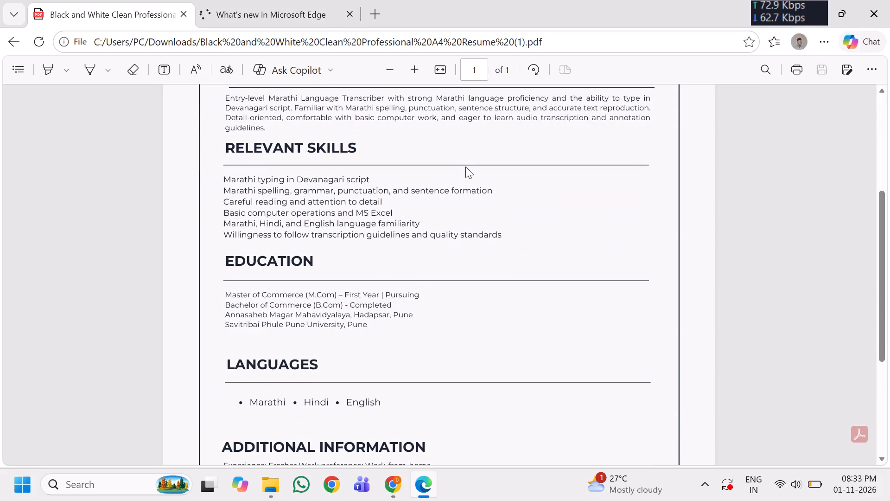
scroll(474, 173, "up", 2)
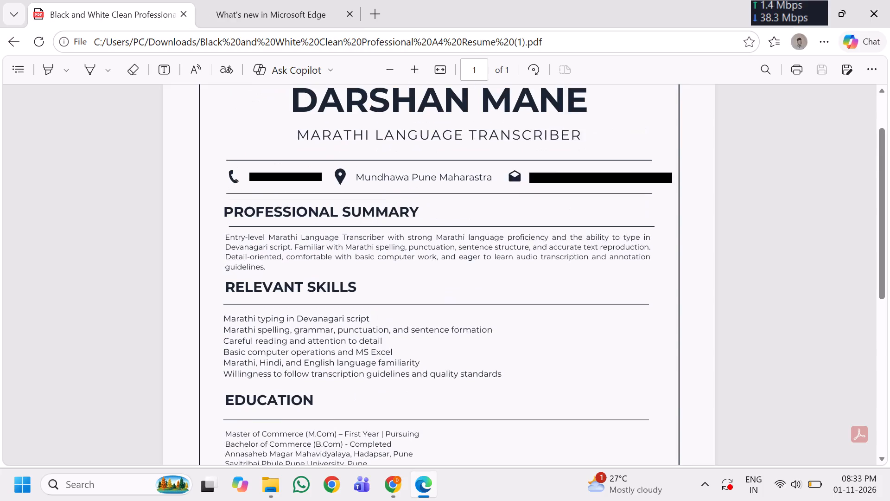
scroll(442, 257, "up", 2)
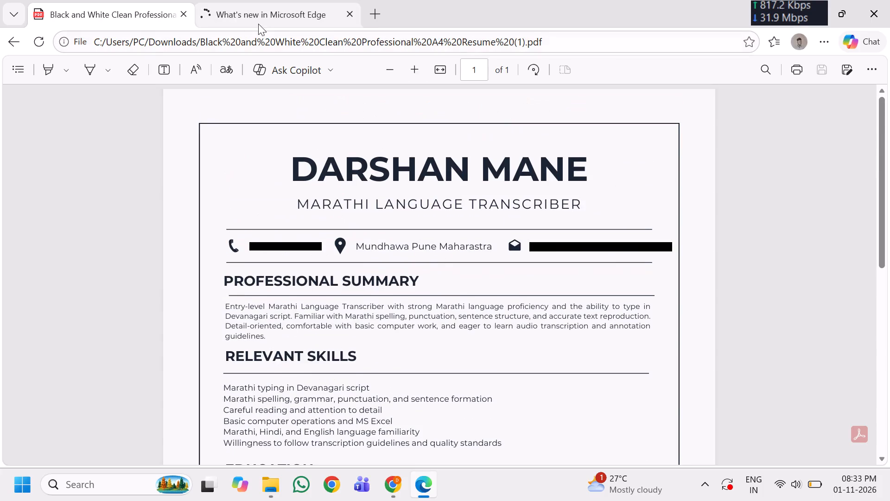
left_click(258, 24)
left_click(100, 6)
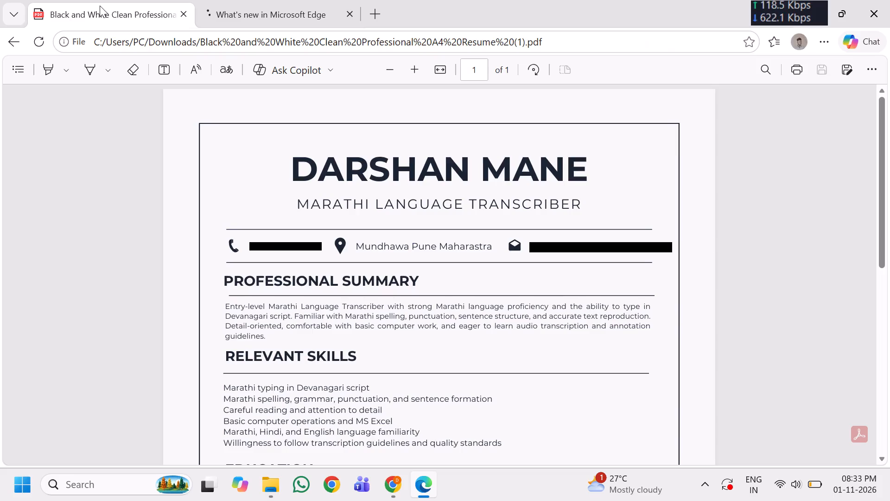
scroll(413, 227, "down", 2)
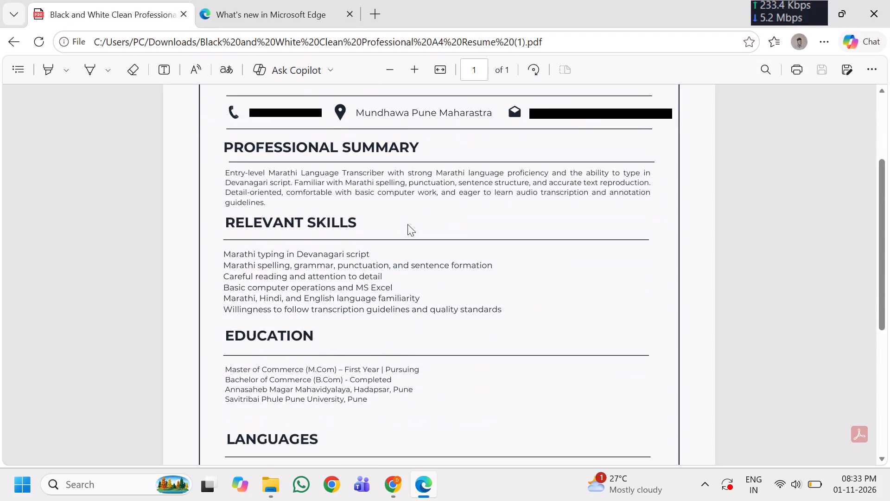
scroll(407, 224, "down", 2)
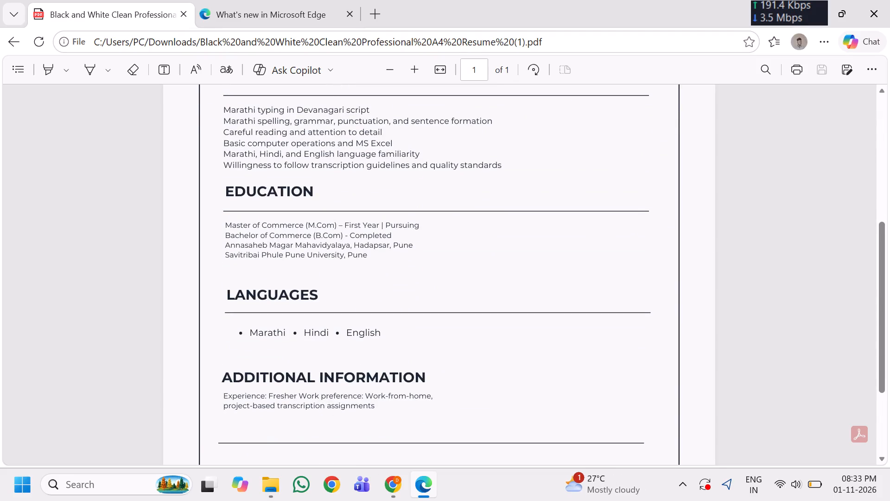
scroll(407, 249, "down", 3)
scroll(407, 249, "up", 8)
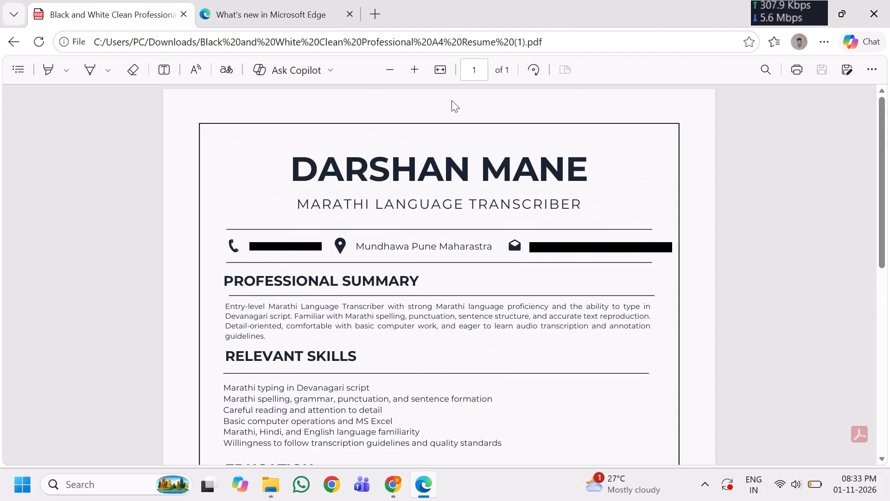
left_click(392, 484)
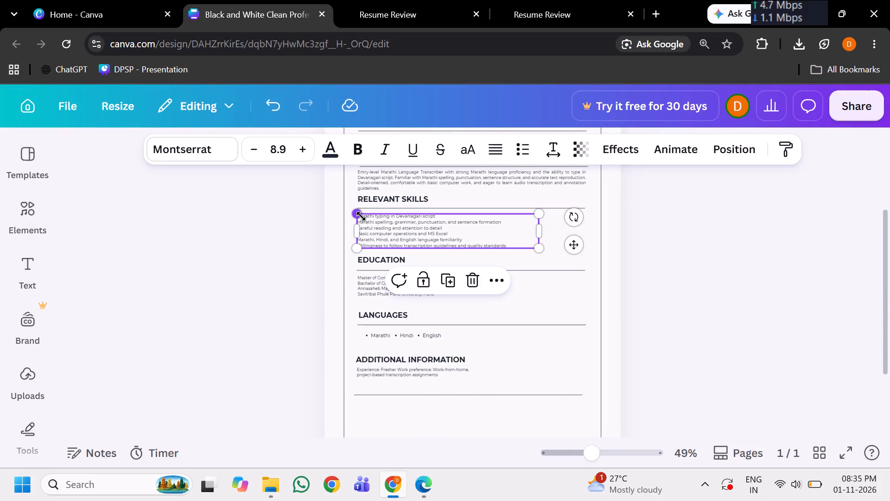
left_click(523, 147)
left_click(638, 250)
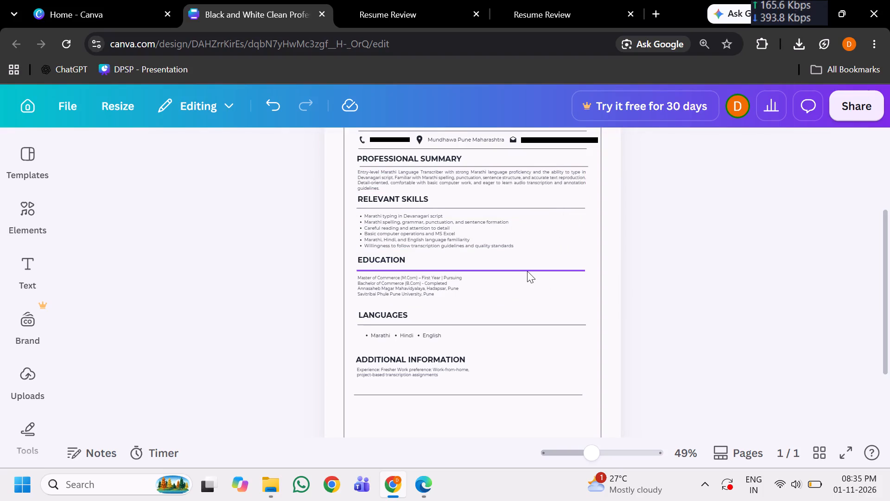
Format only the Master of Commerce and Bachelor of Commerce lines under Education as a bulleted list.
scroll(533, 268, "up", 1)
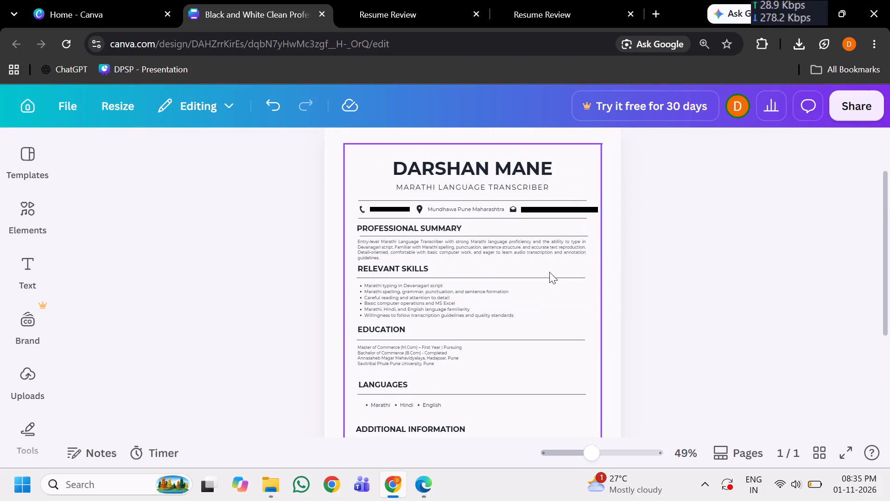
left_click(461, 358)
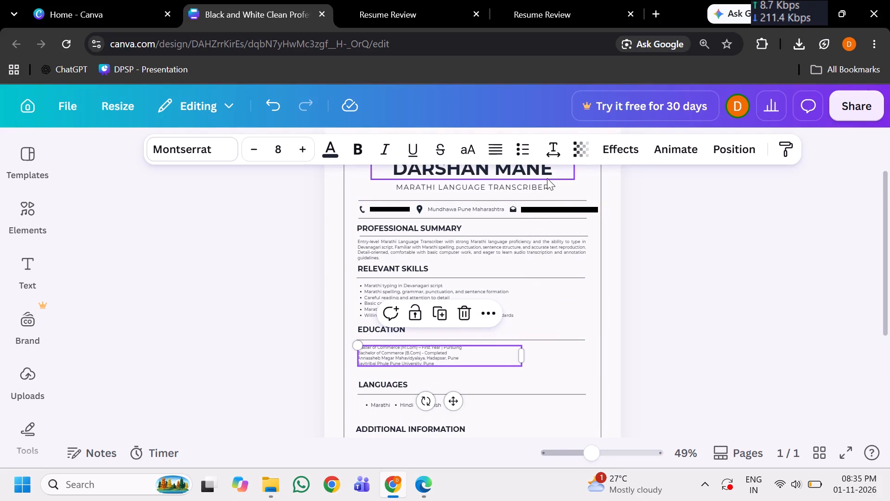
left_click(448, 352)
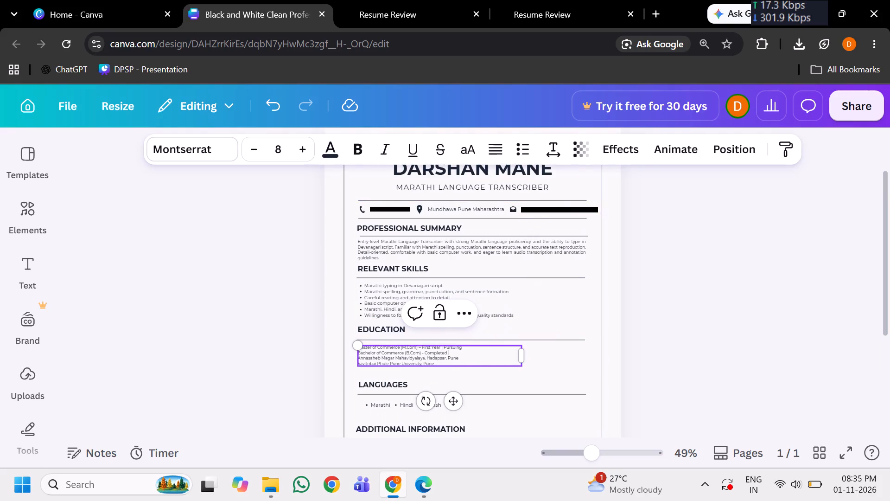
left_click_drag(448, 352, 369, 344)
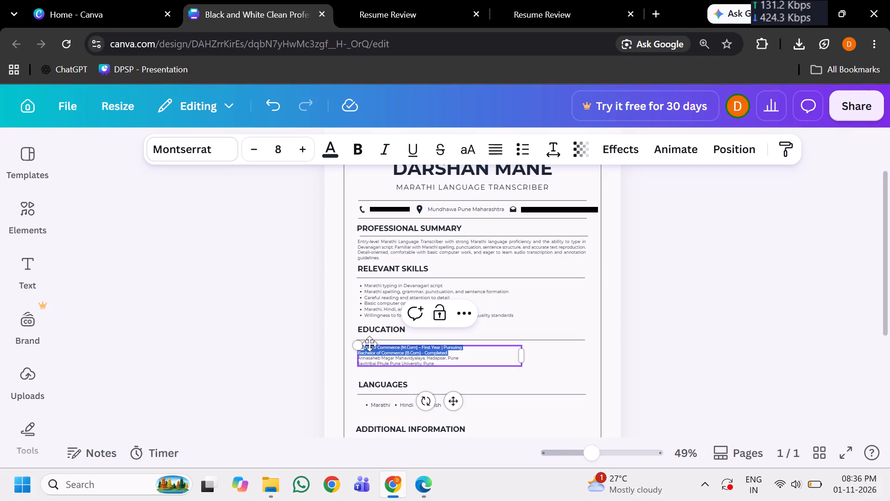
left_click_drag(369, 344, 364, 342)
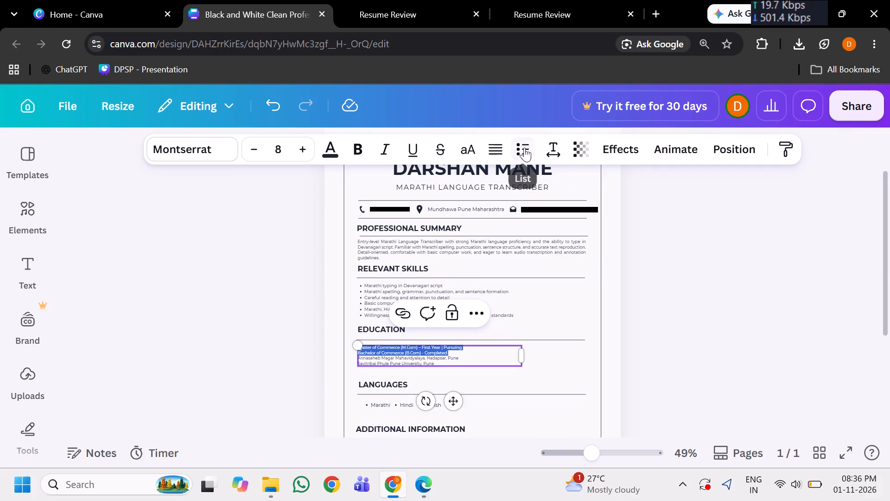
left_click(524, 148)
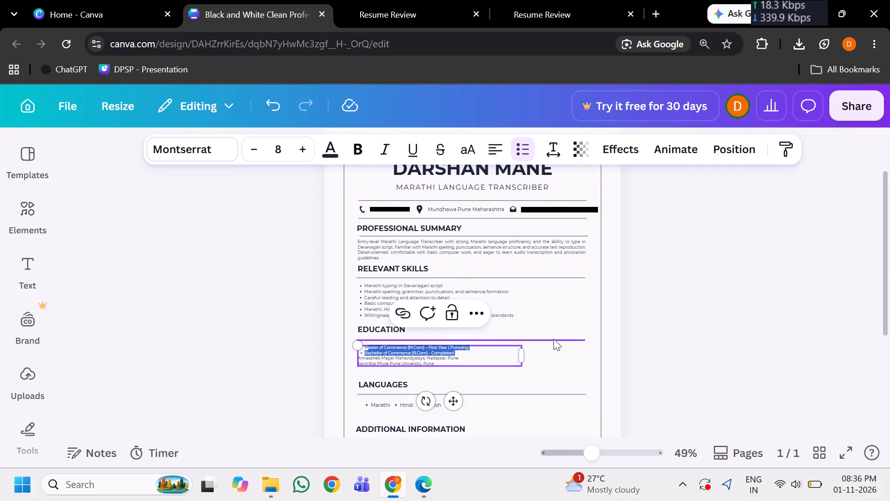
left_click(698, 341)
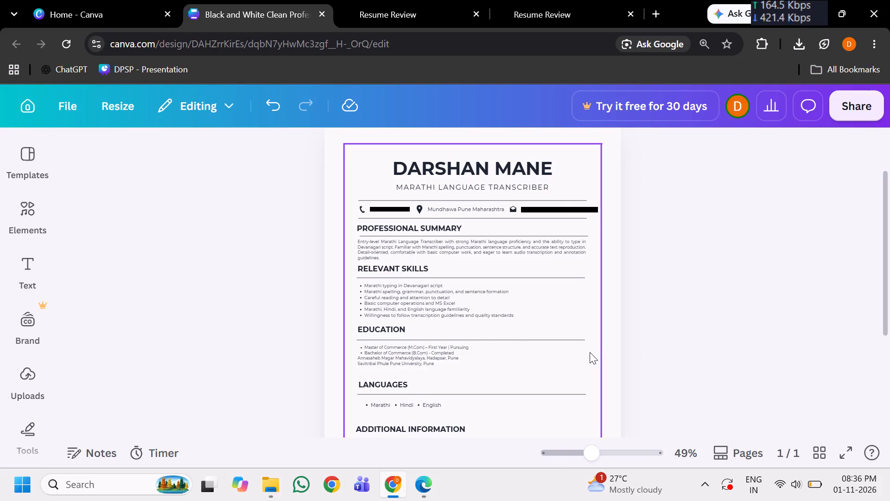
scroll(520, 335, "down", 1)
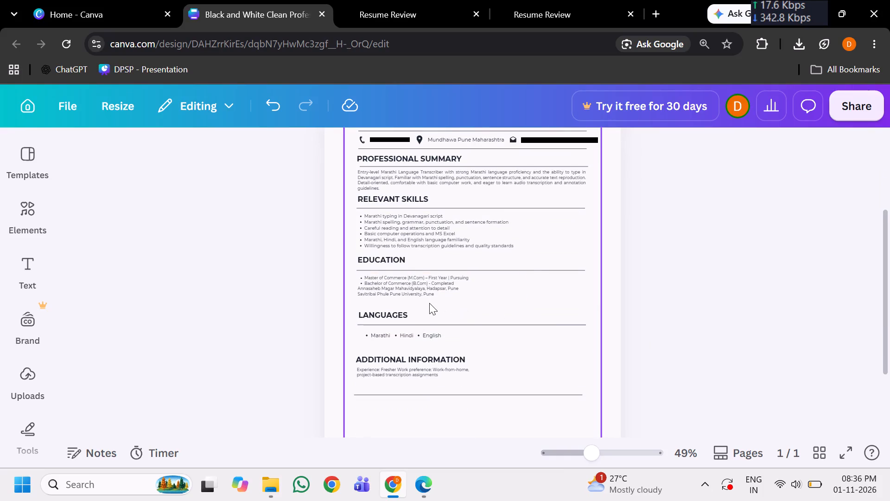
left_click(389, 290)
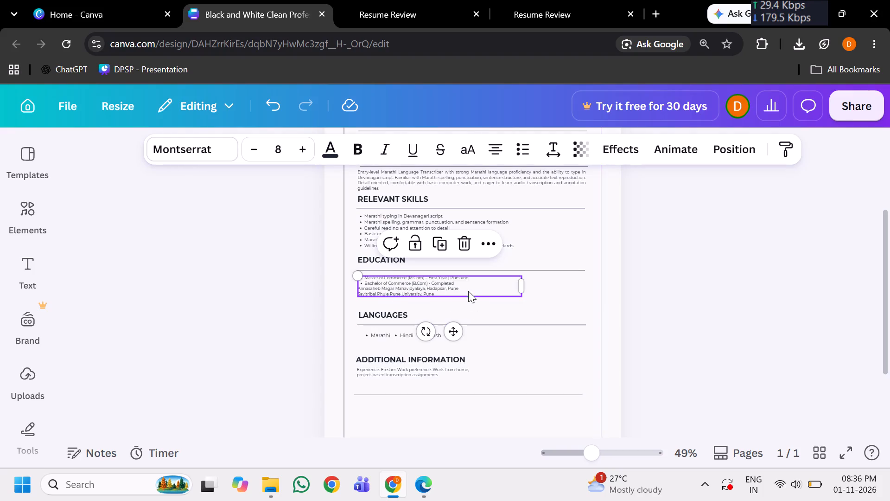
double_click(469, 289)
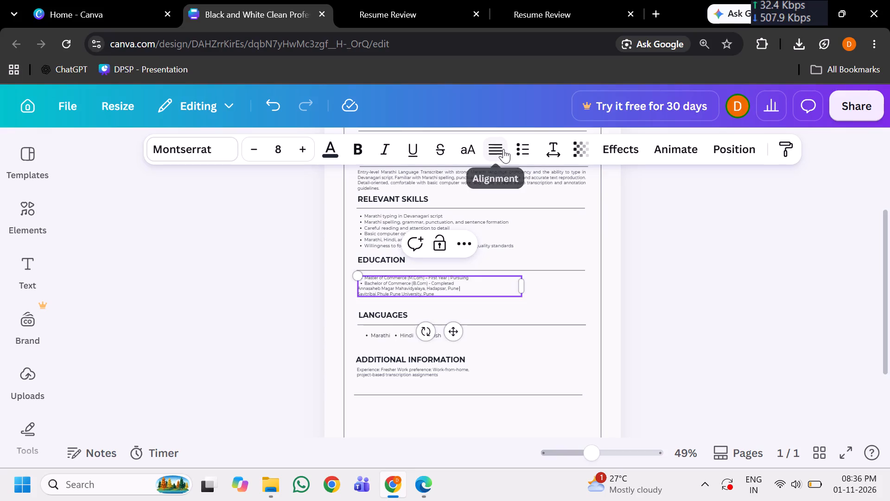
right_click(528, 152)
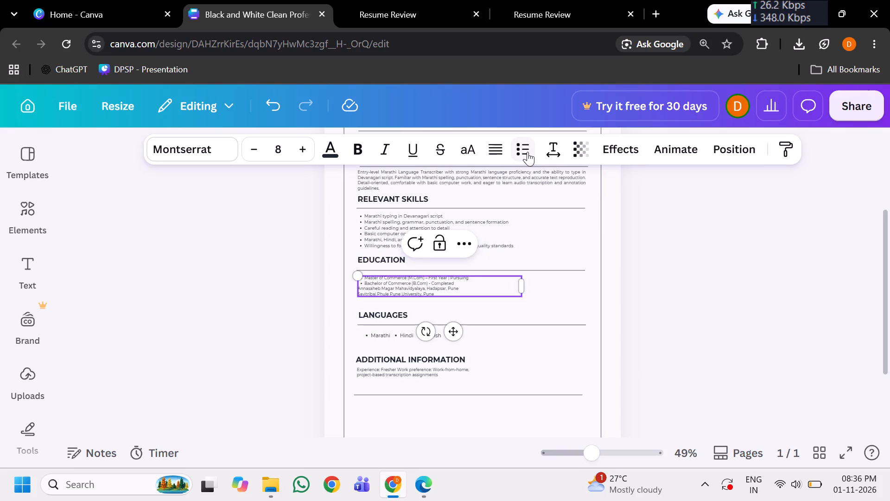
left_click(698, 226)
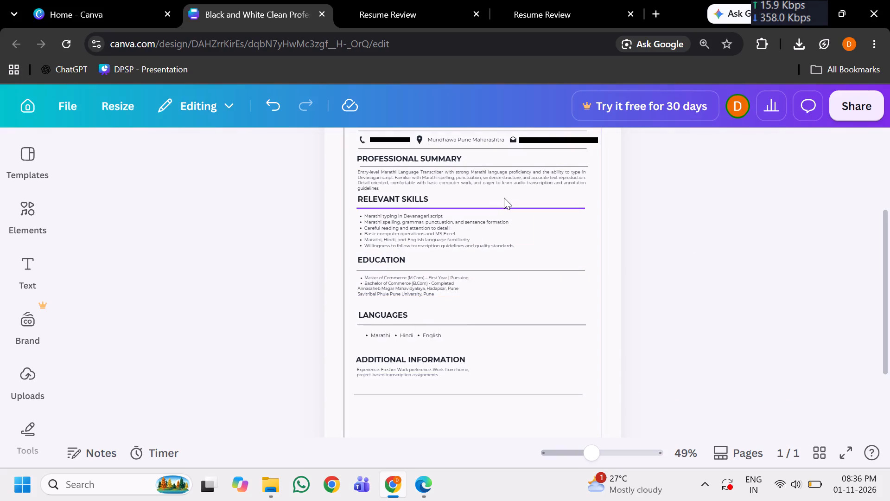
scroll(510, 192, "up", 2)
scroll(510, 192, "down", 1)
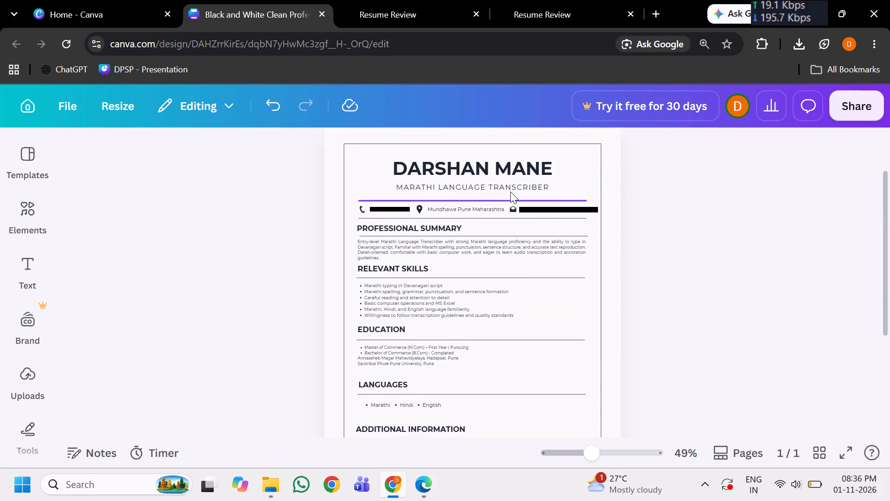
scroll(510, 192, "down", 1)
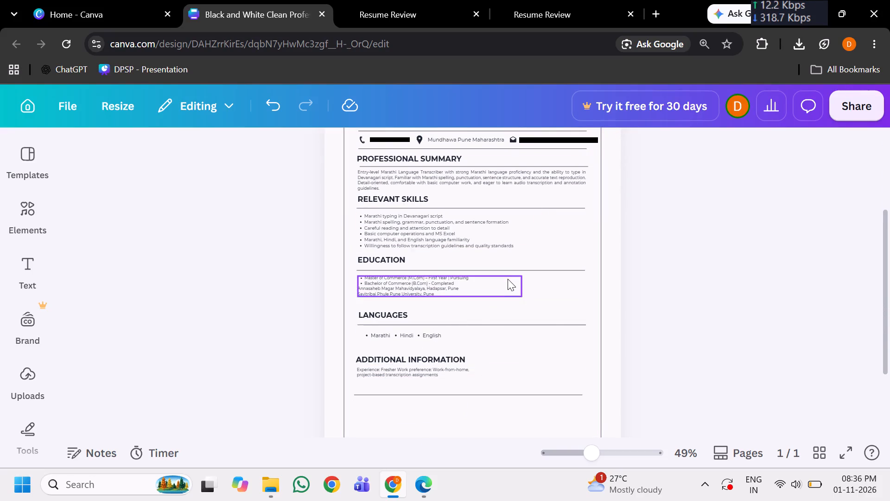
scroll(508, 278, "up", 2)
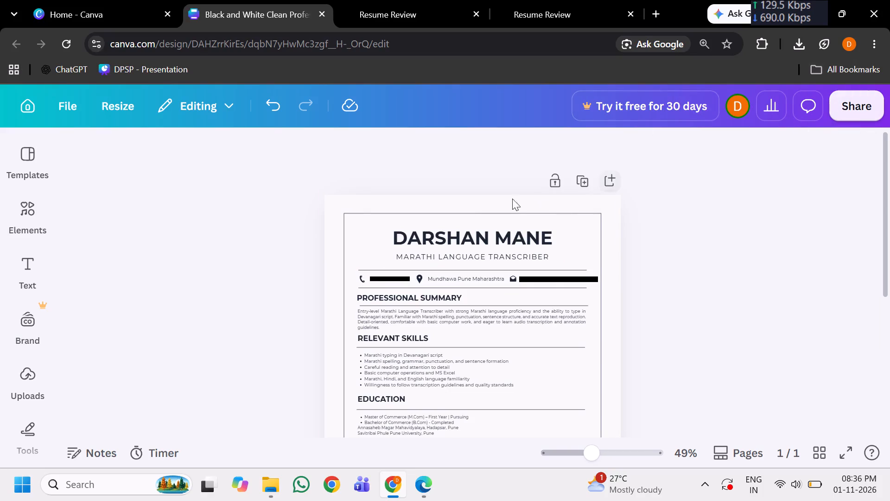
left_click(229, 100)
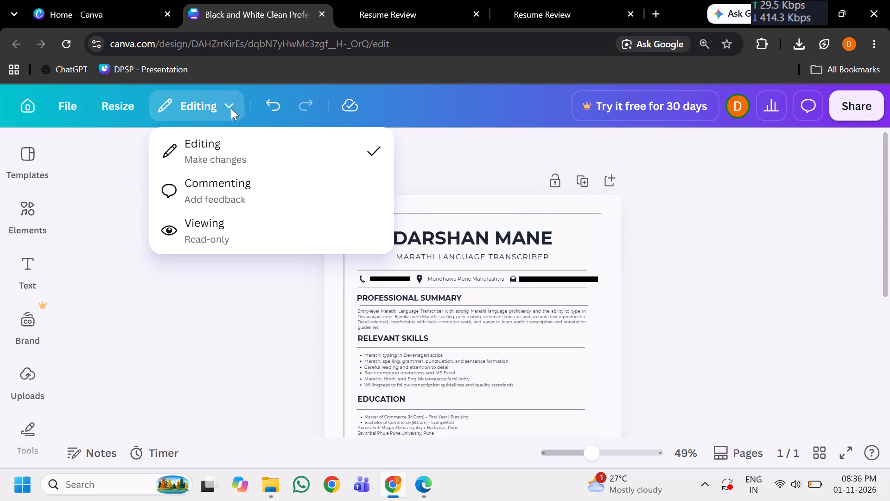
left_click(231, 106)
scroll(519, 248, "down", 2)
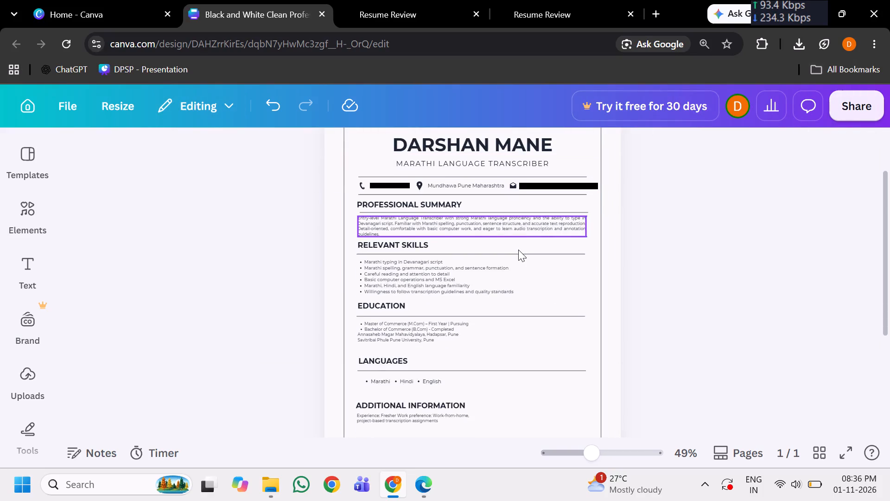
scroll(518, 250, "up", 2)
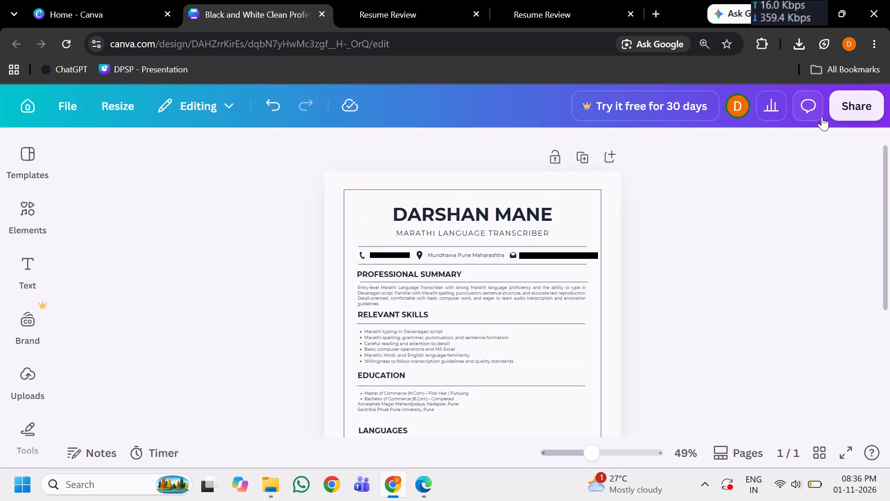
Download the finished resume design from Canva as a PDF with the Digital preset.
left_click_drag(848, 102, 845, 106)
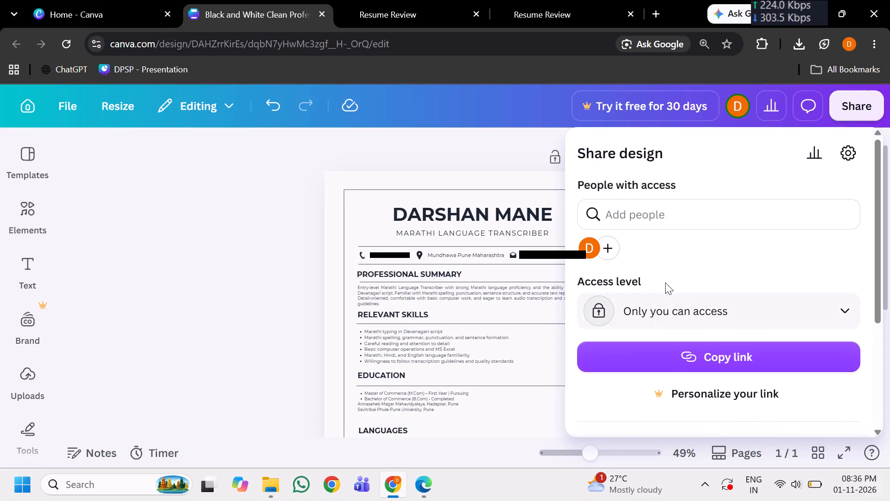
scroll(667, 279, "down", 2)
left_click(609, 328)
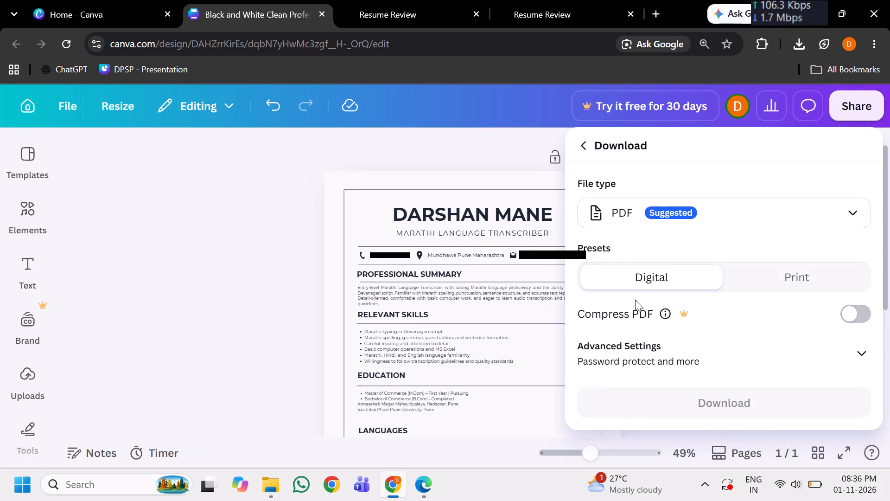
scroll(699, 294, "down", 2)
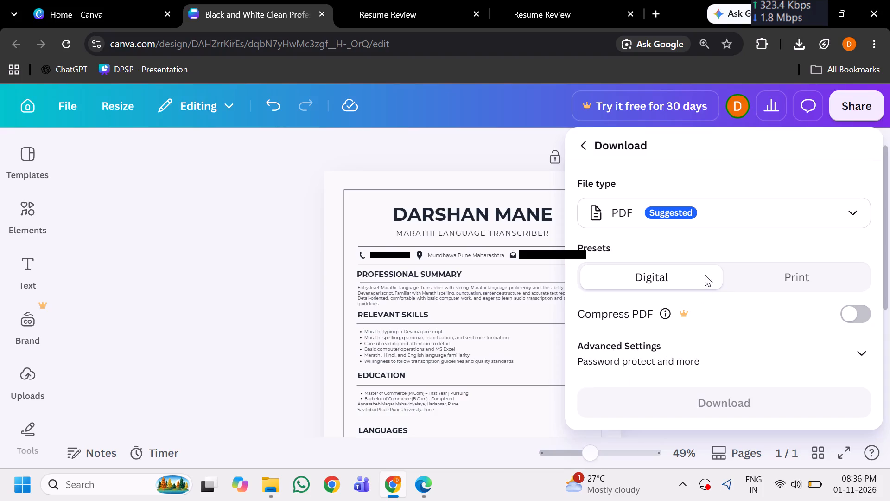
left_click(747, 394)
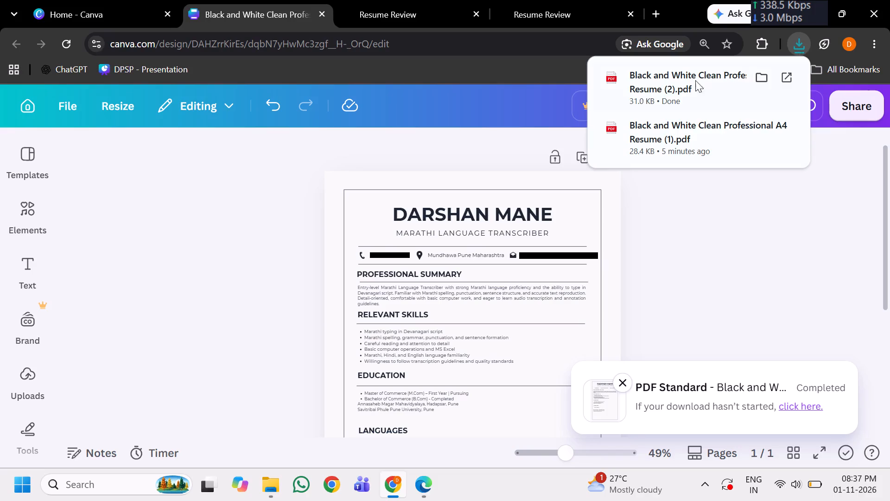
Open the newly downloaded resume PDF and check its layout from the name header down to Additional Information.
double_click(671, 88)
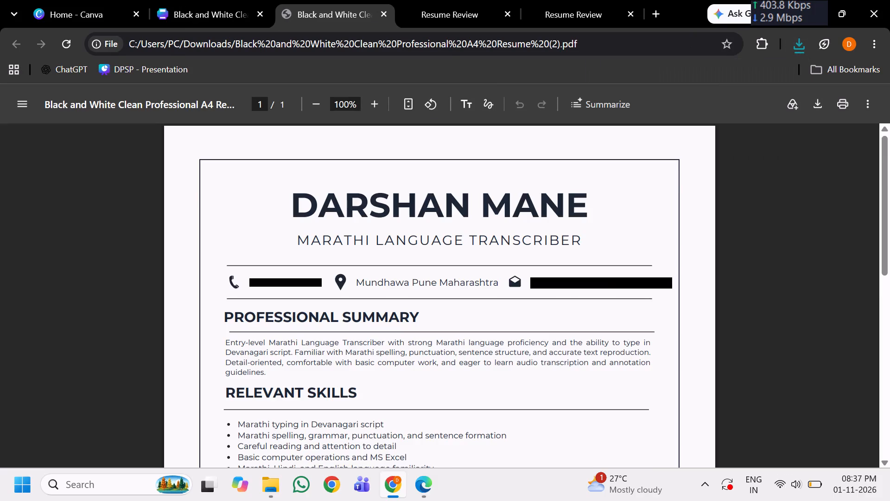
scroll(483, 222, "down", 2)
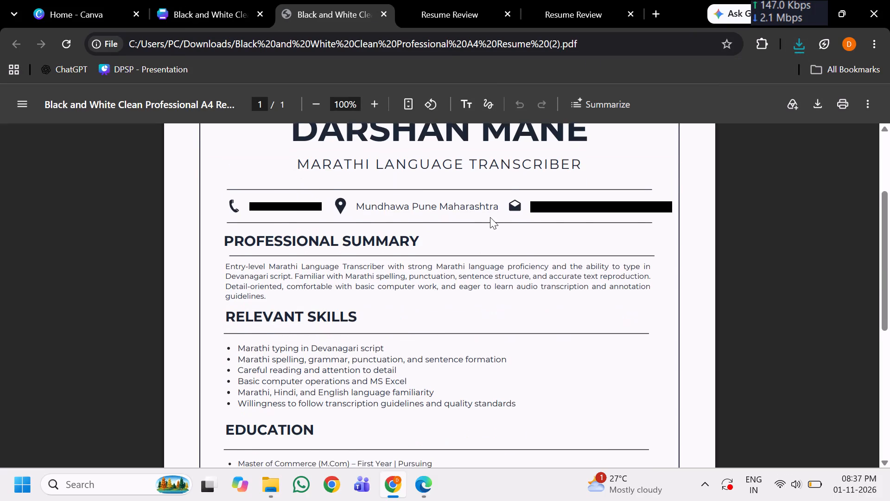
scroll(490, 217, "down", 4)
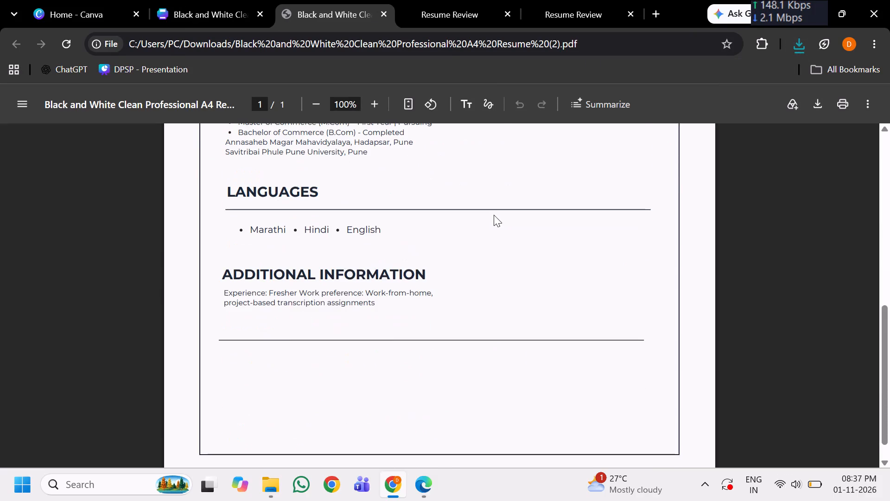
scroll(499, 212, "up", 3)
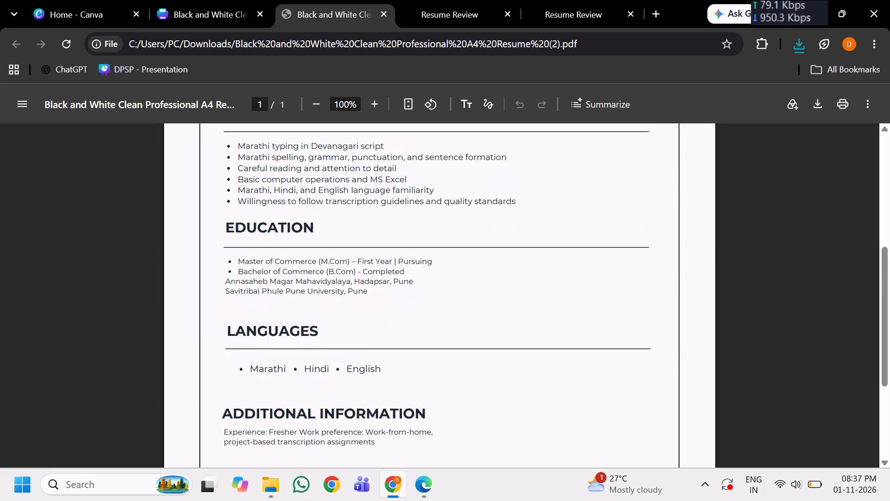
scroll(500, 210, "up", 3)
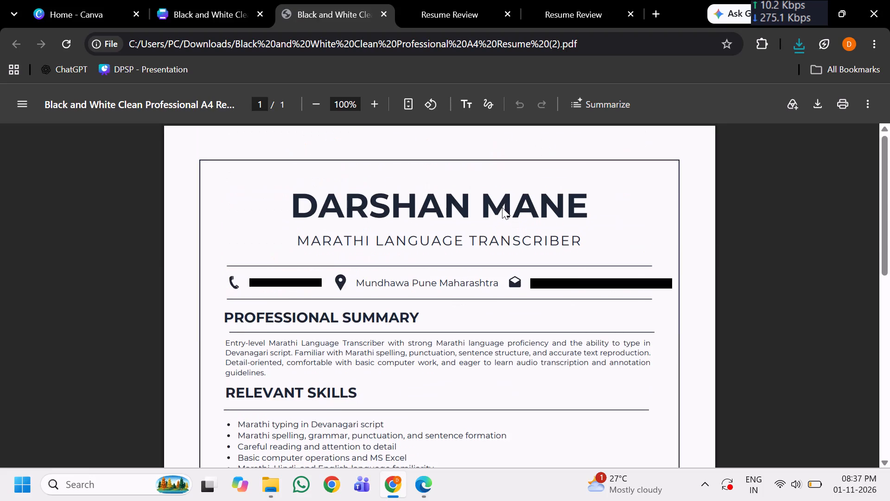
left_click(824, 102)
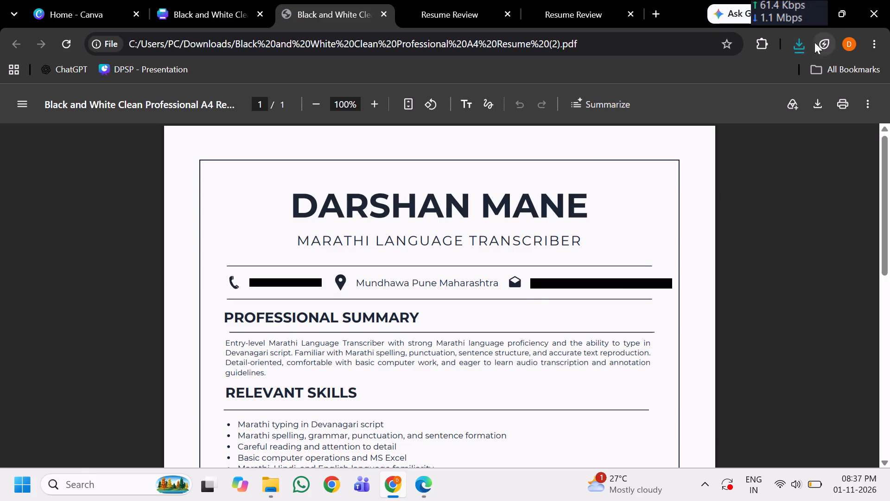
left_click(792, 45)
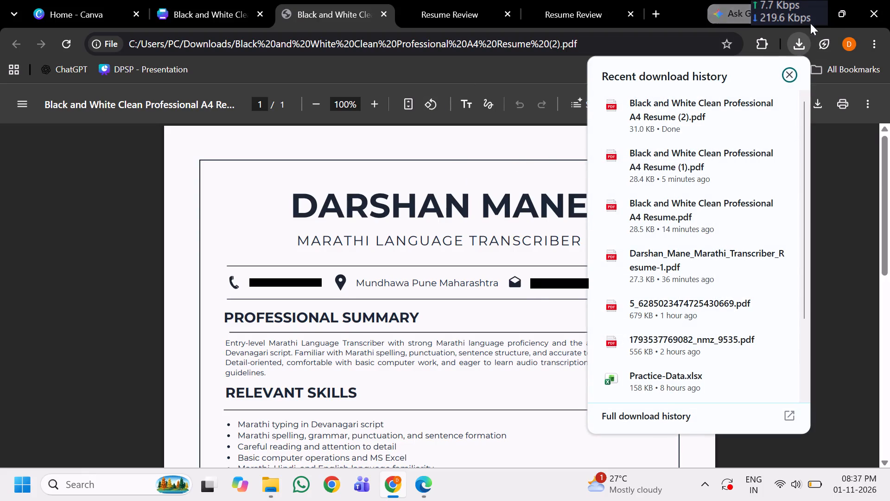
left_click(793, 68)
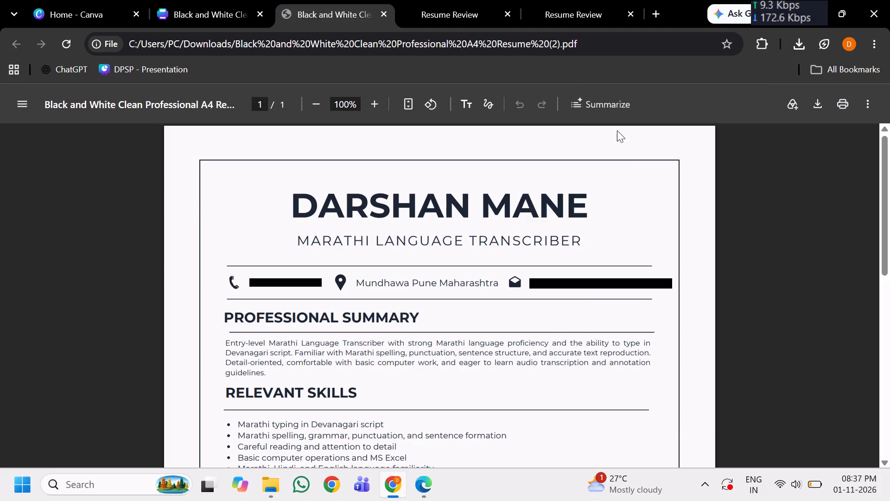
Show the downloaded file Black and White Clean Professional A4 Resume (2).pdf in its Downloads folder.
left_click(800, 45)
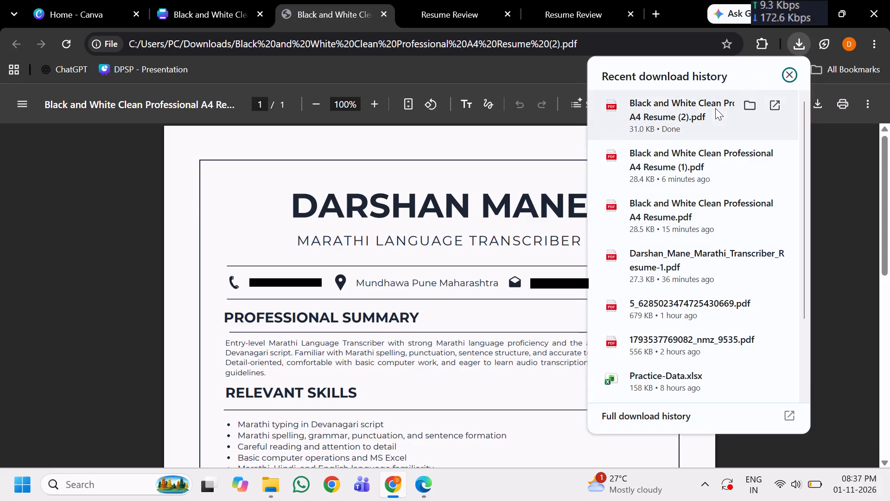
left_click(748, 107)
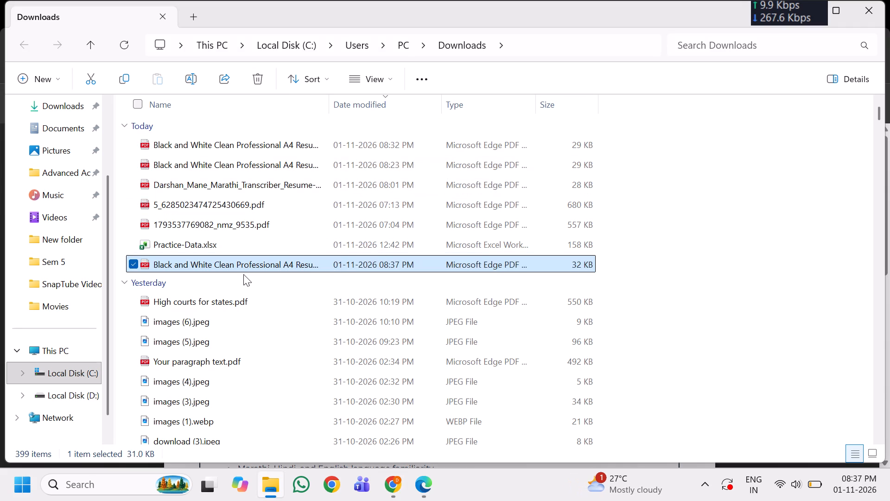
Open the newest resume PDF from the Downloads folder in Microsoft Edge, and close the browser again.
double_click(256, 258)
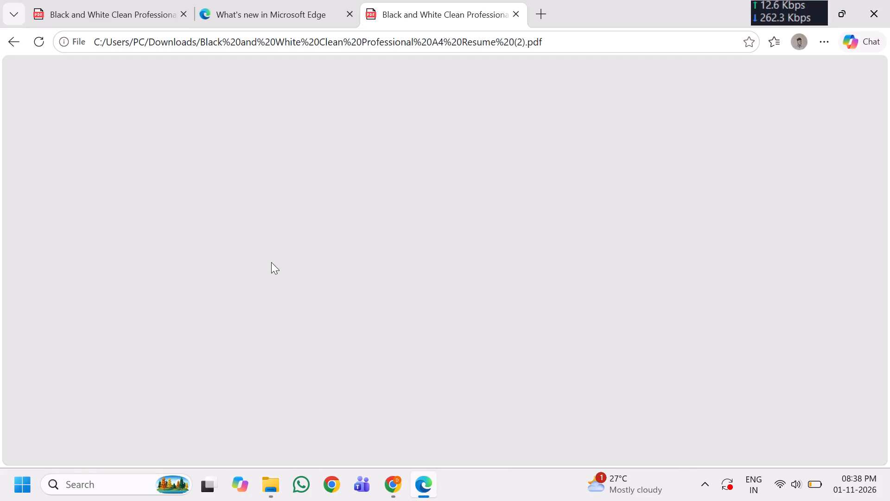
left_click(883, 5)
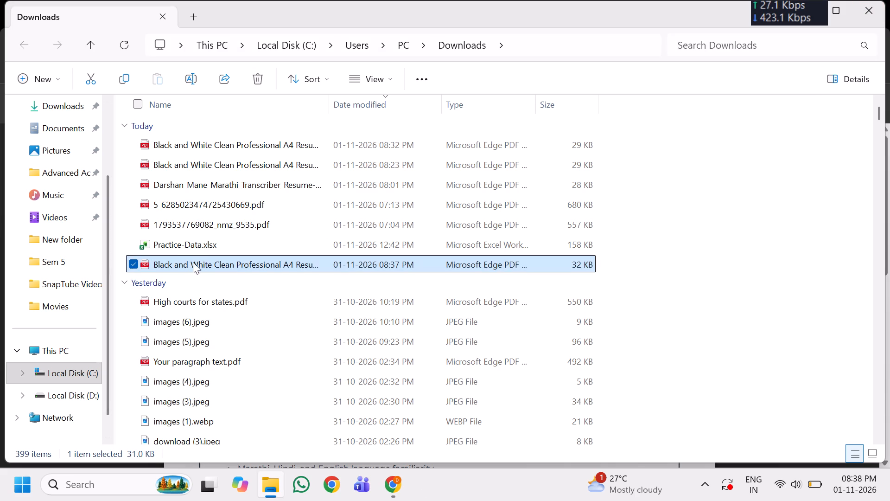
Bring up the available file actions for the newest resume PDF in the Downloads folder.
right_click(198, 261)
right_click(550, 263)
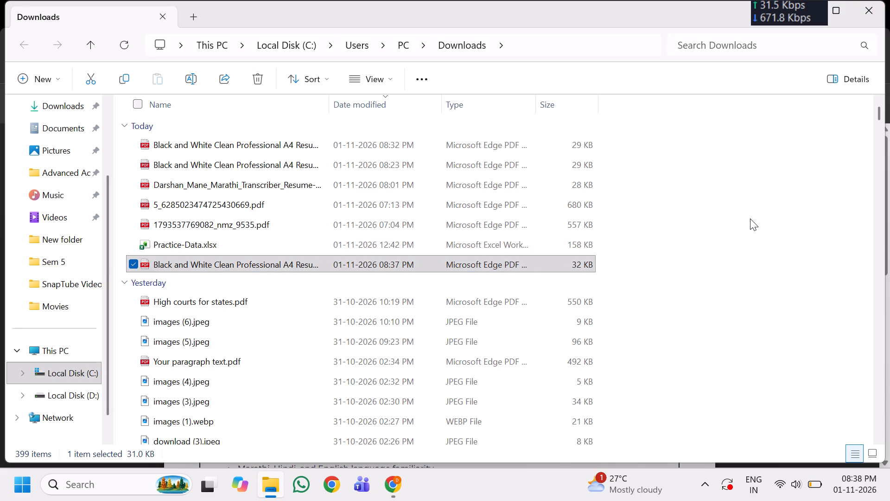
left_click(750, 218)
right_click(429, 263)
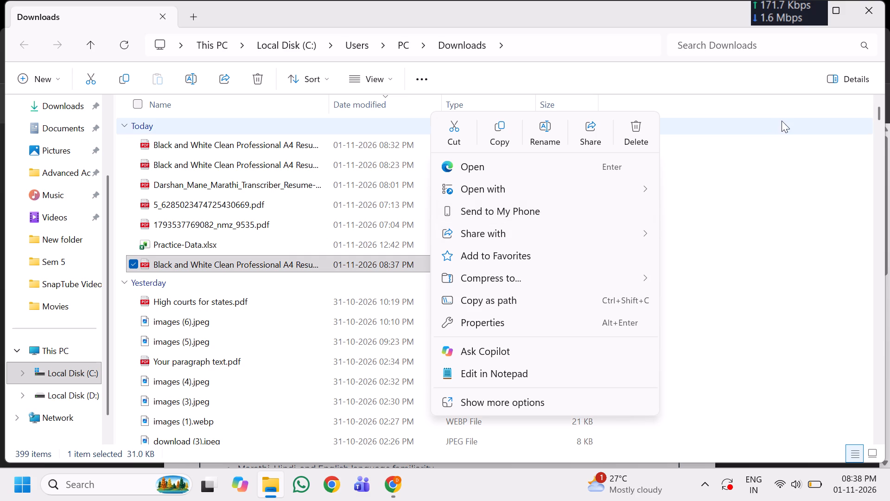
left_click_drag(749, 181, 753, 184)
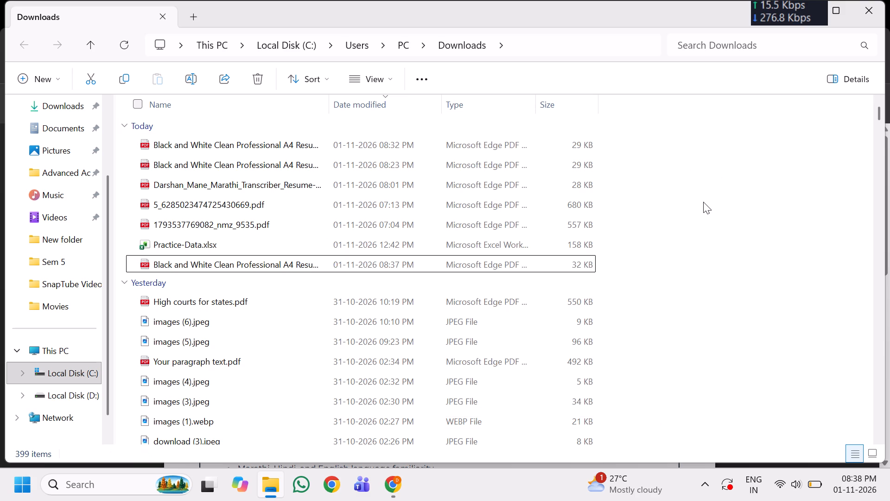
right_click(296, 269)
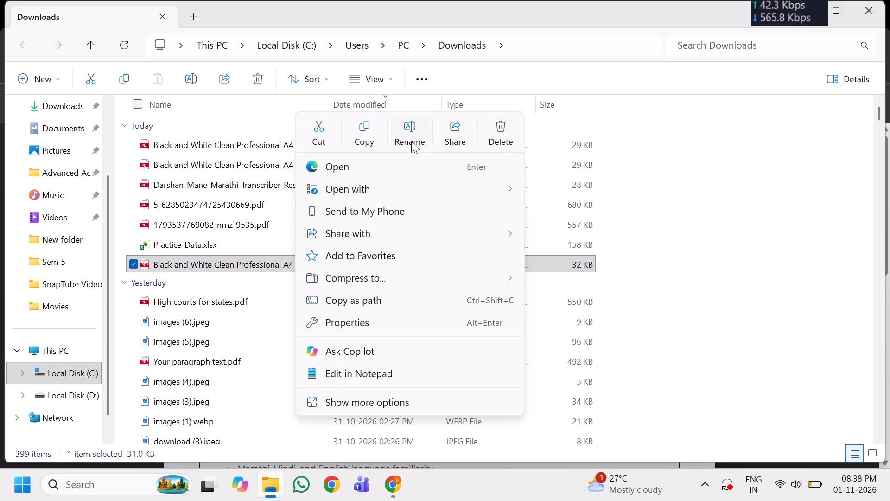
Rename the newest resume PDF in the Downloads folder to the applicant's full name followed by "Resume", keeping the .pdf extension.
left_click(411, 141)
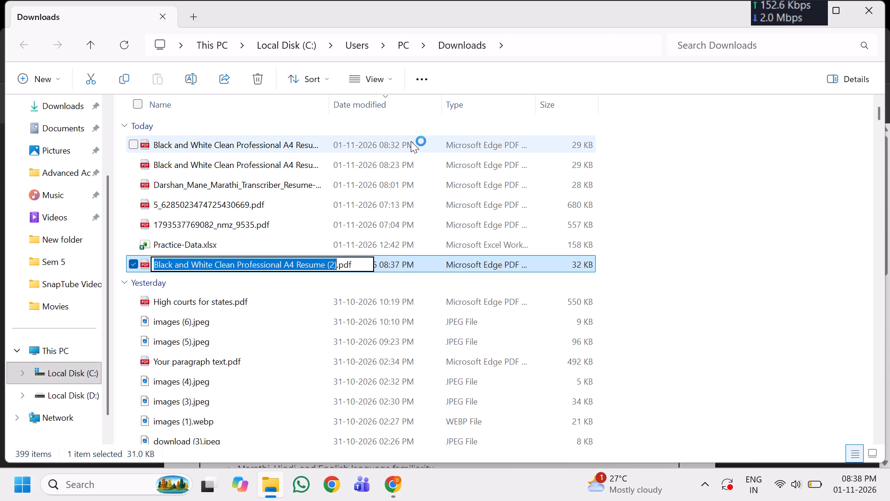
key("BackSpace")
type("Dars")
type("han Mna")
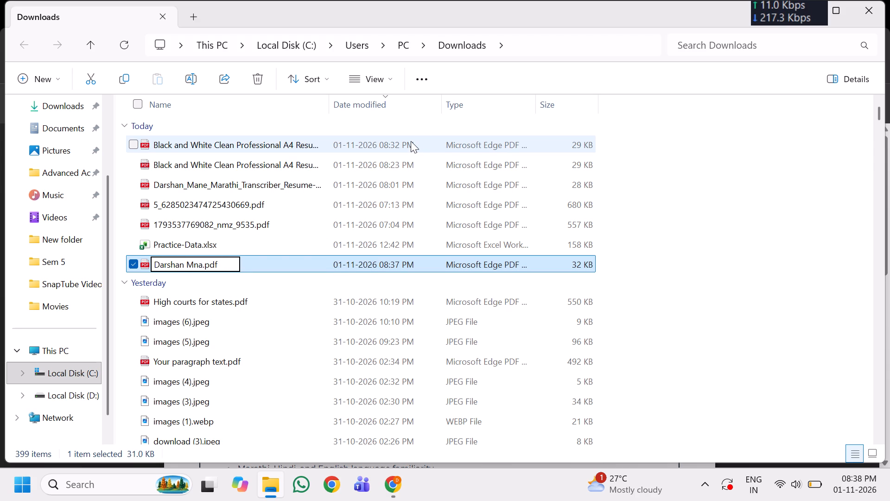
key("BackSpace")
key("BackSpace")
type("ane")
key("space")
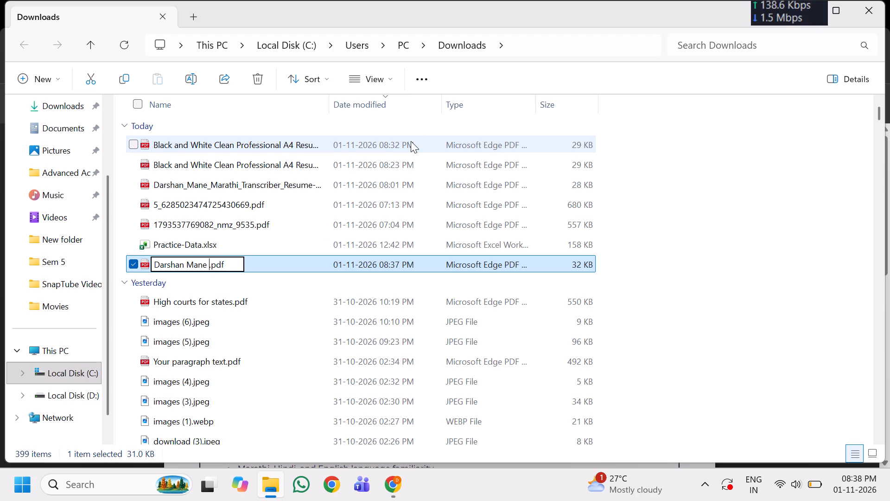